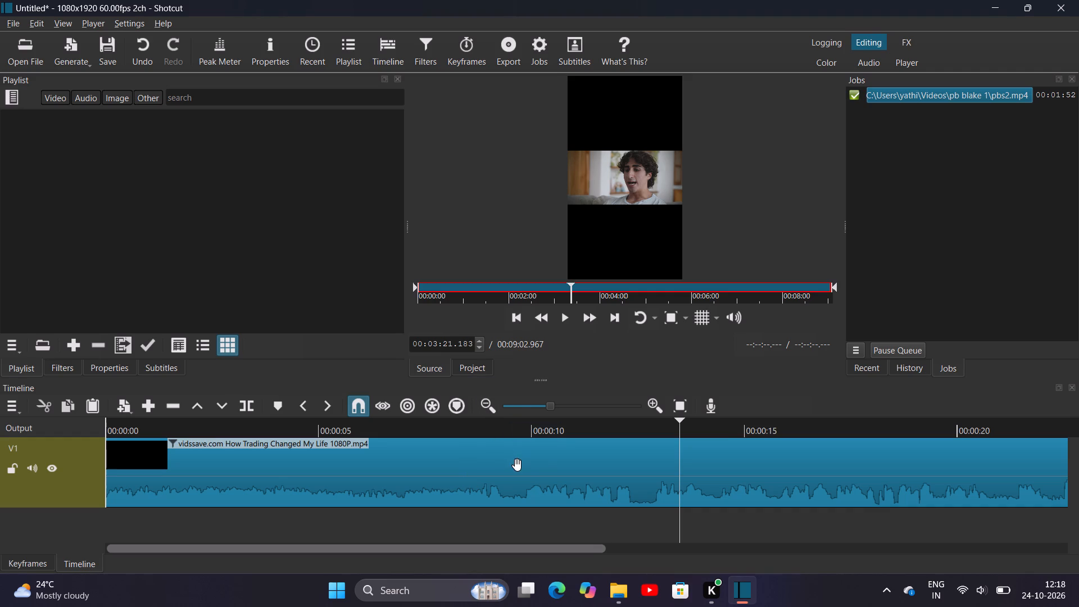
Play the source video from about 00:03:21 to review the footage.
key(space)
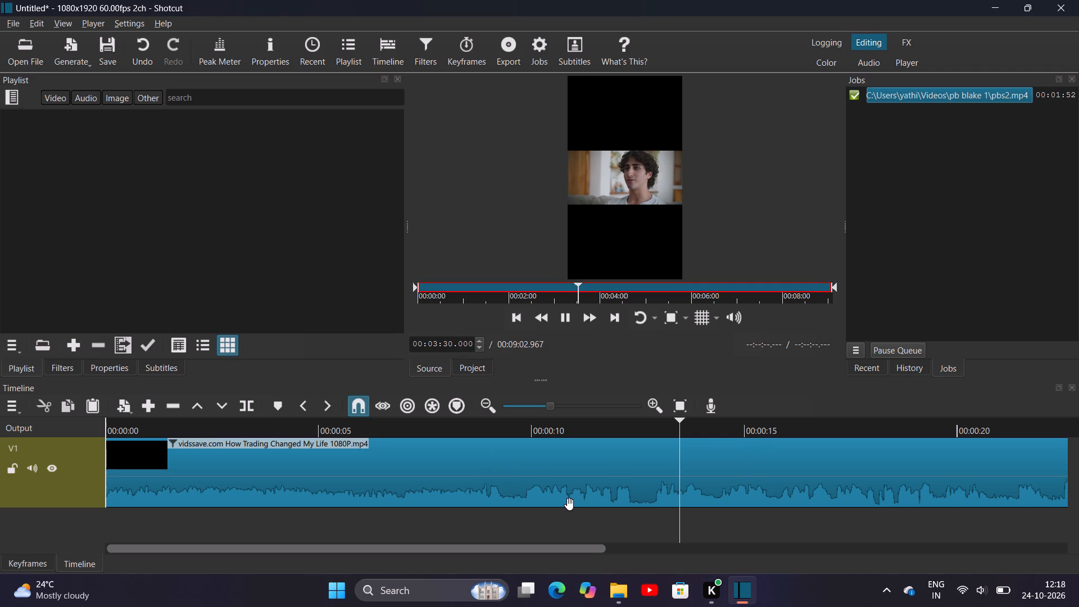
Select the video clip on track V1 and play the project from about 00:00:13 to review the edit, pausing shortly after 00:00:22.
drag(396, 482, 425, 482)
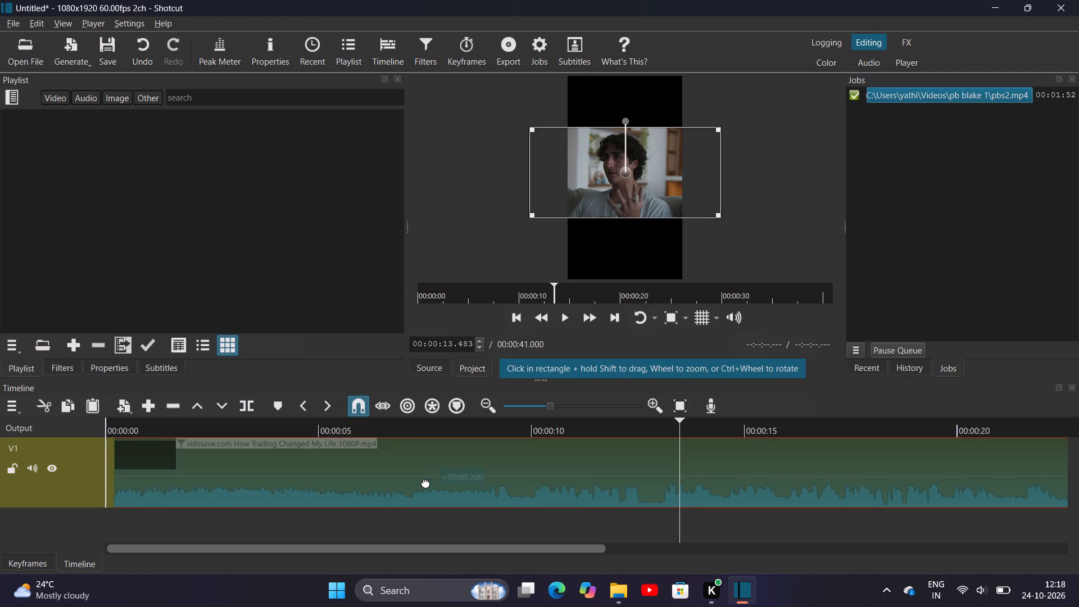
drag(425, 482, 441, 483)
drag(445, 483, 337, 483)
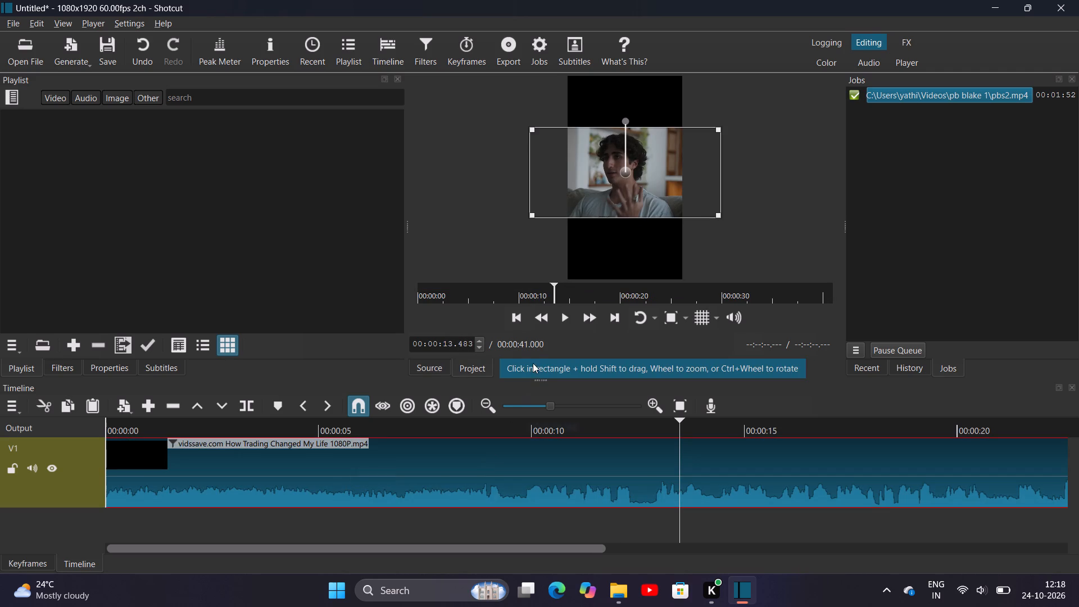
key(space)
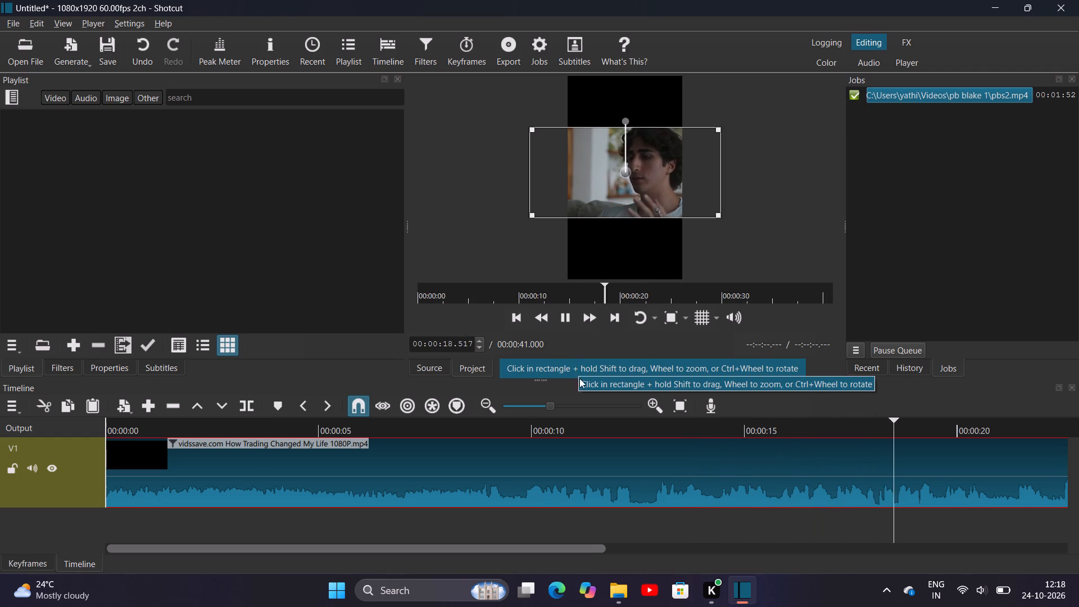
click(572, 456)
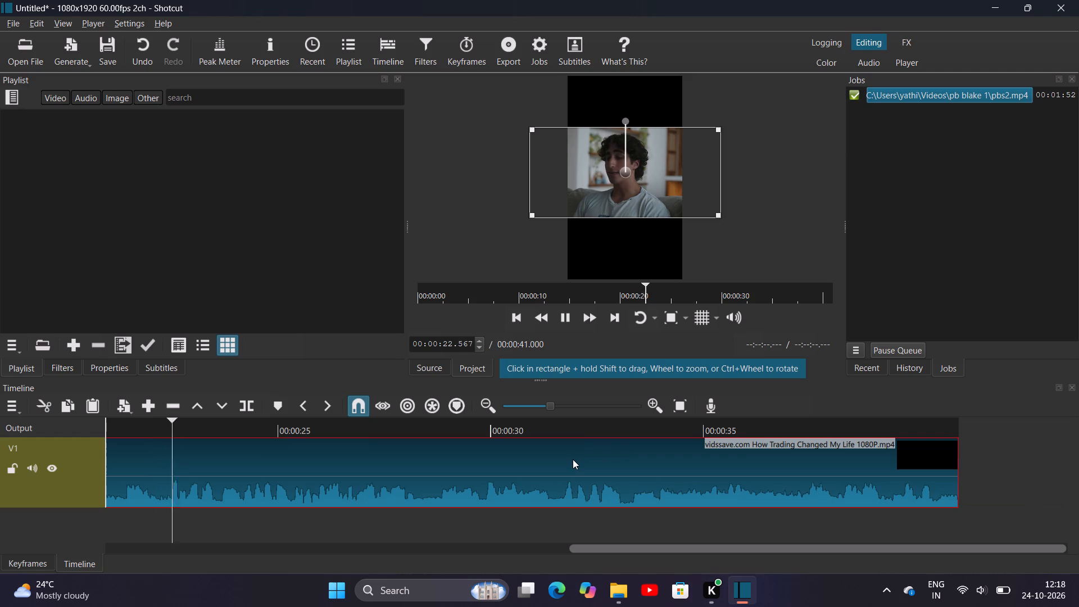
key(space)
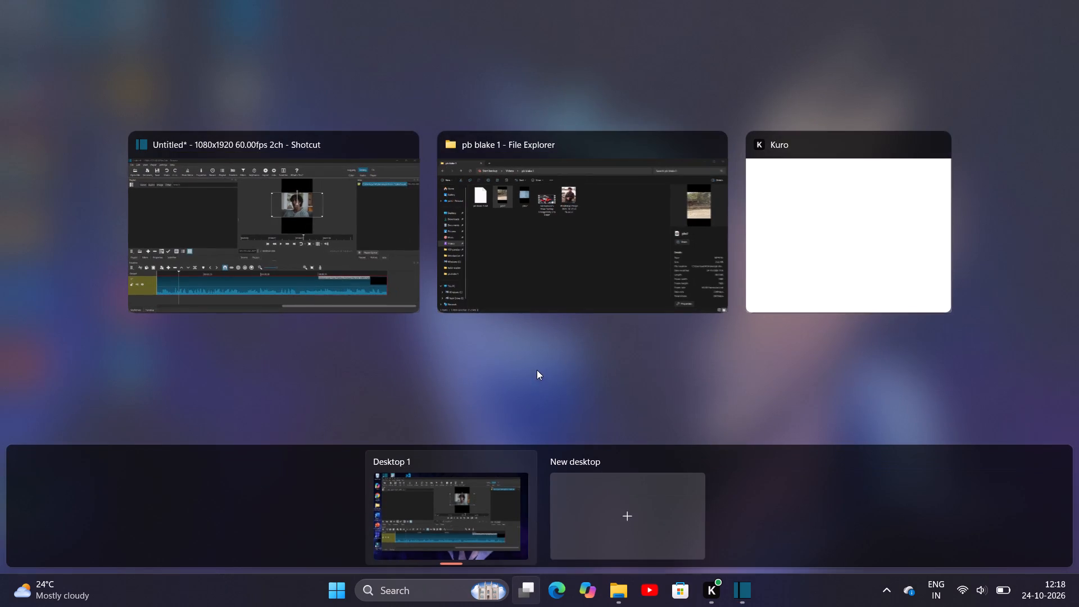
click(364, 256)
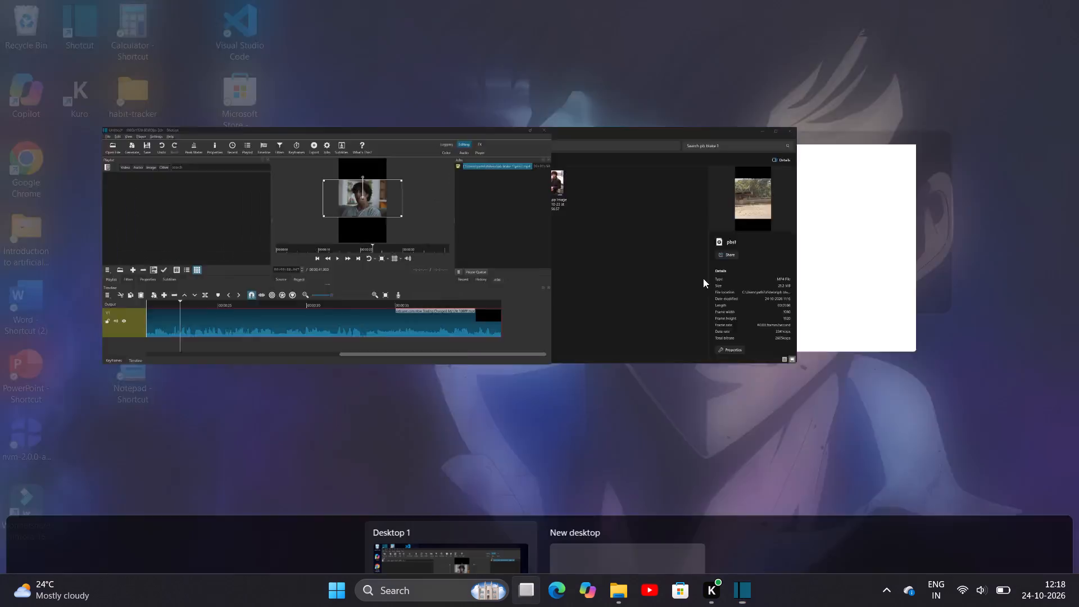
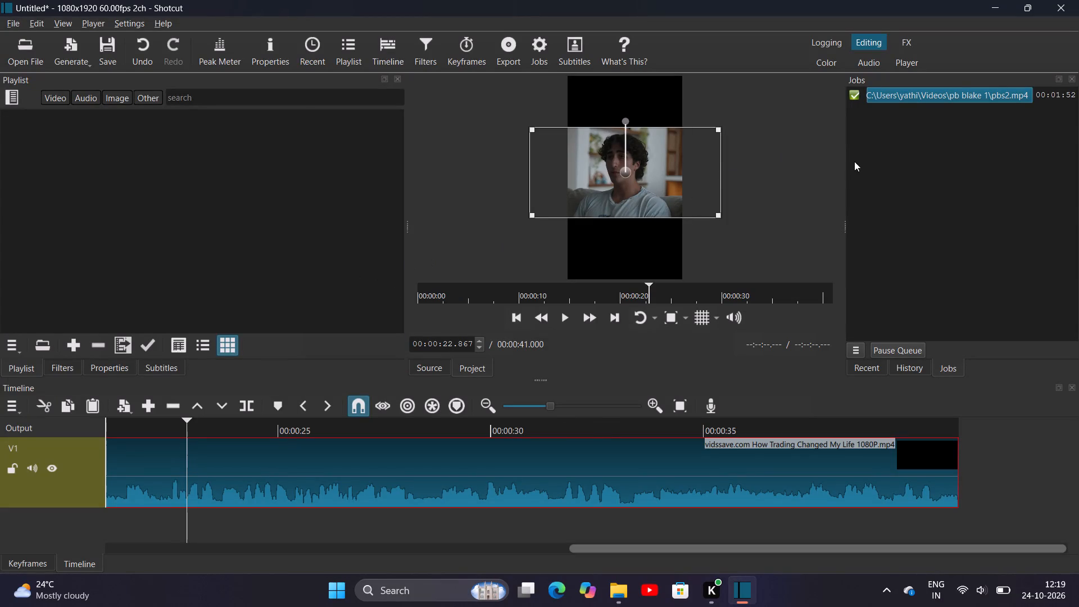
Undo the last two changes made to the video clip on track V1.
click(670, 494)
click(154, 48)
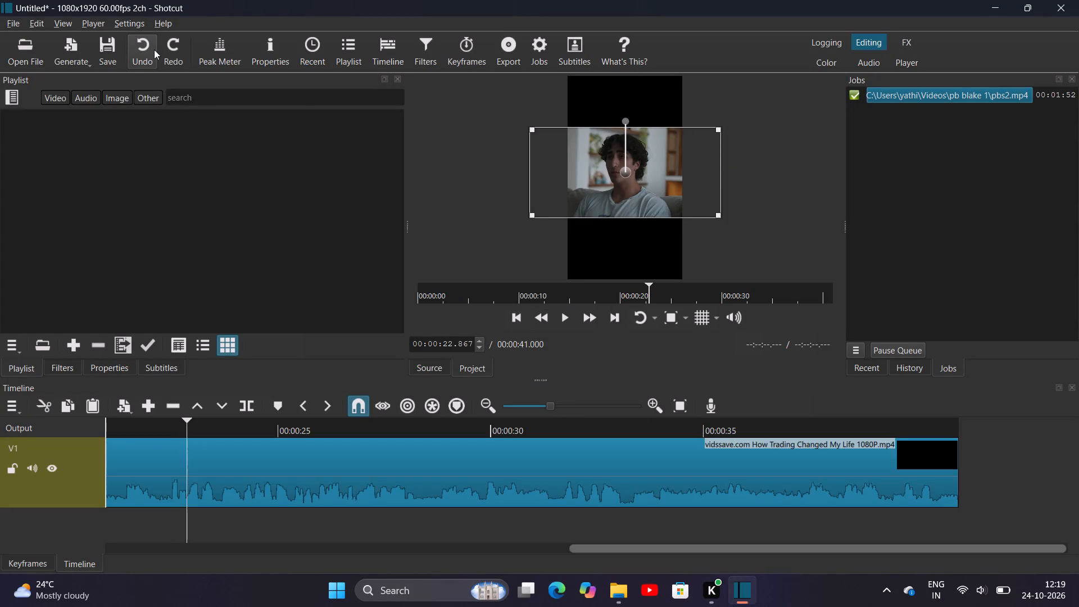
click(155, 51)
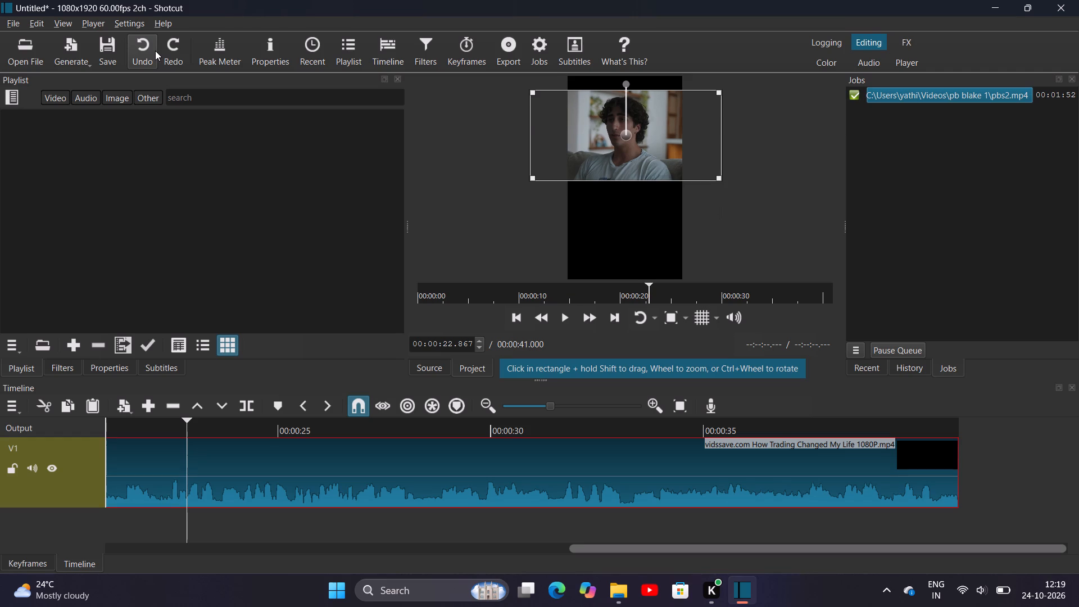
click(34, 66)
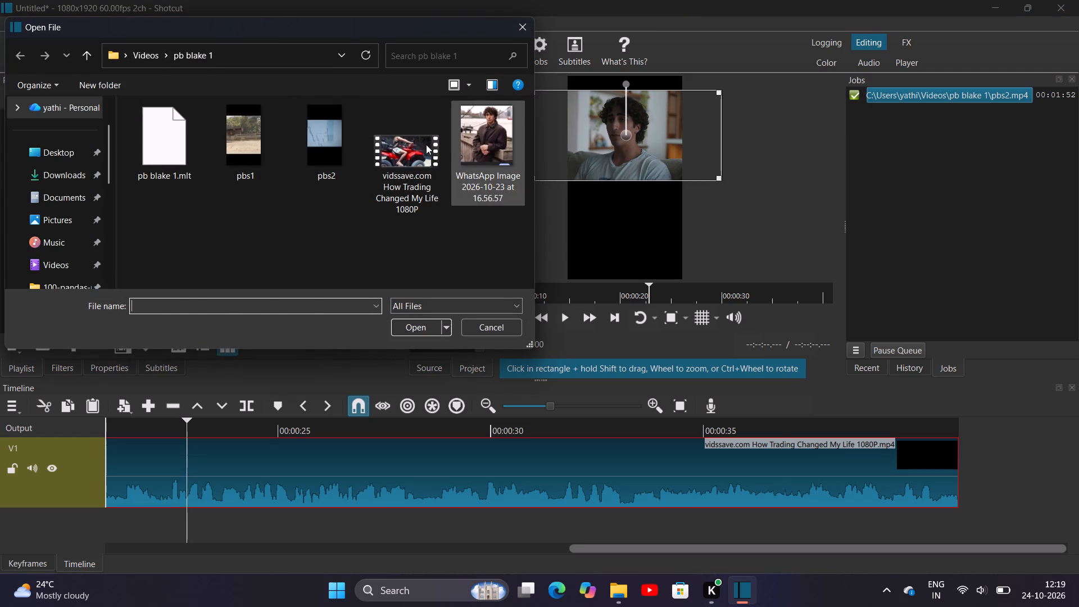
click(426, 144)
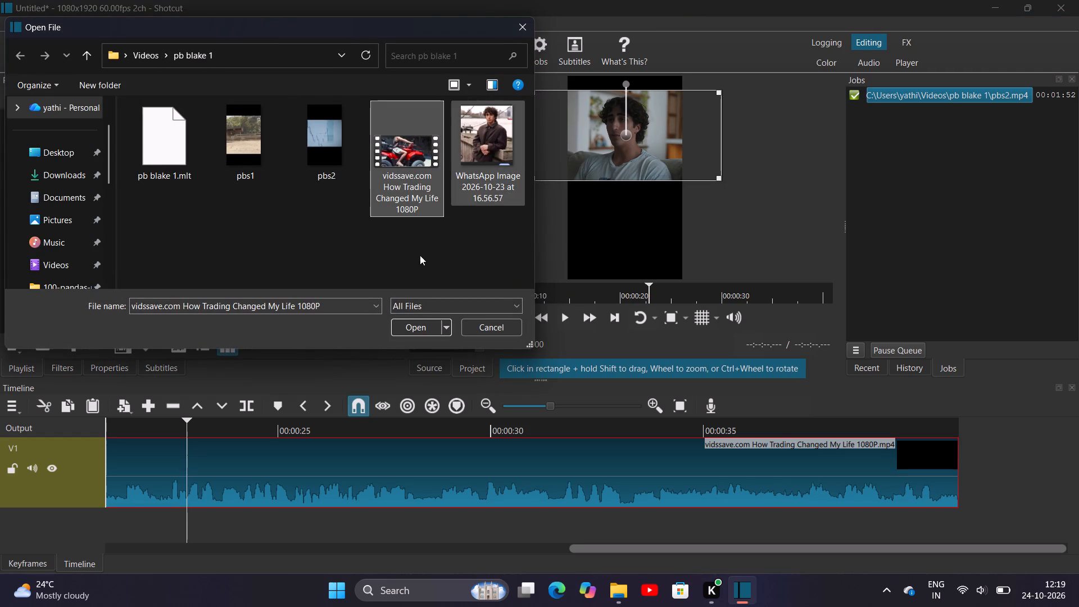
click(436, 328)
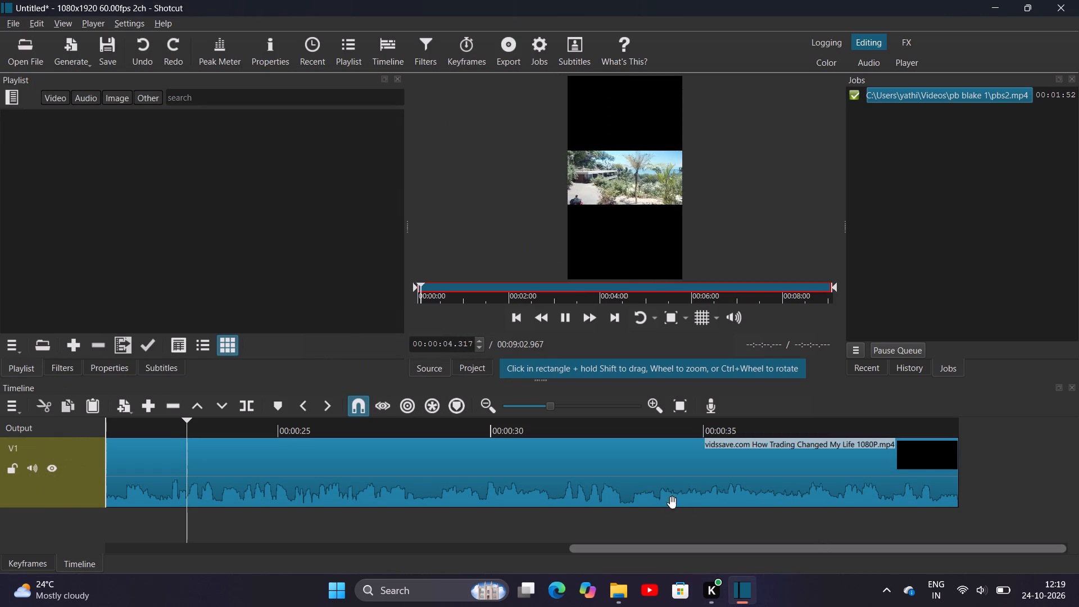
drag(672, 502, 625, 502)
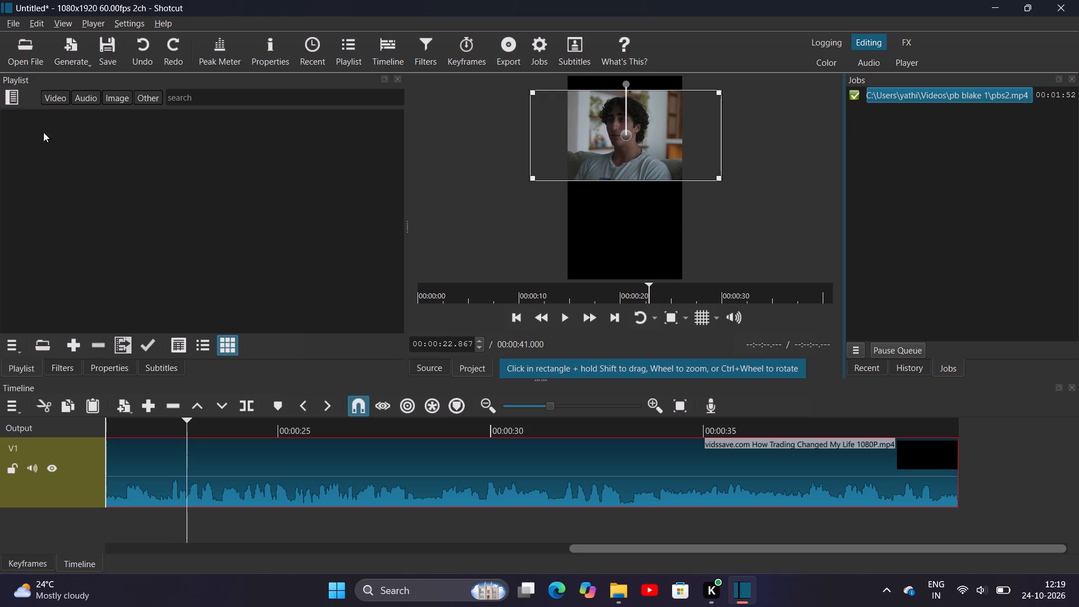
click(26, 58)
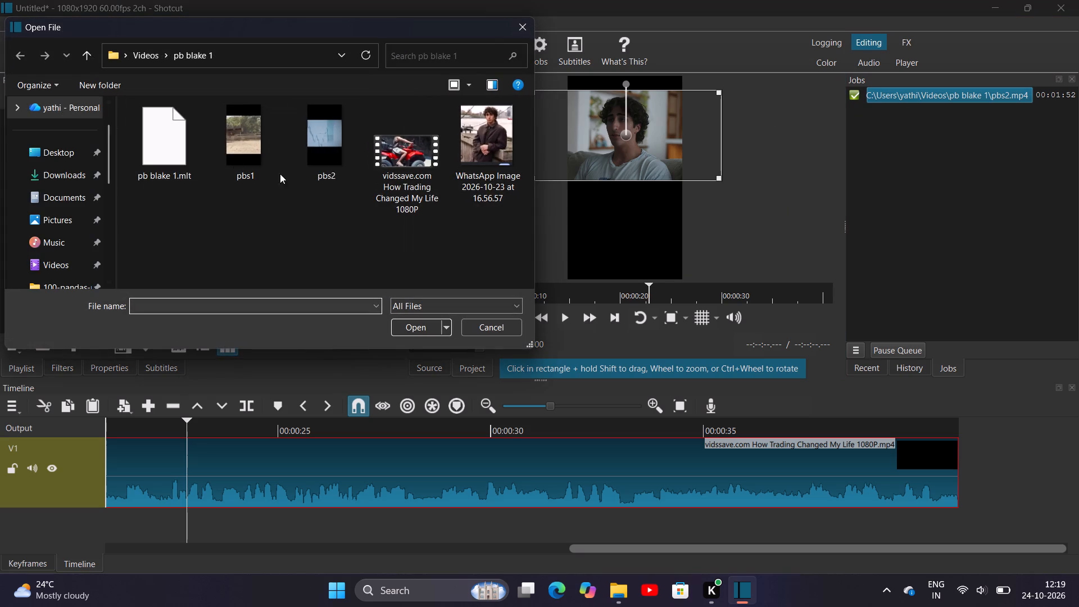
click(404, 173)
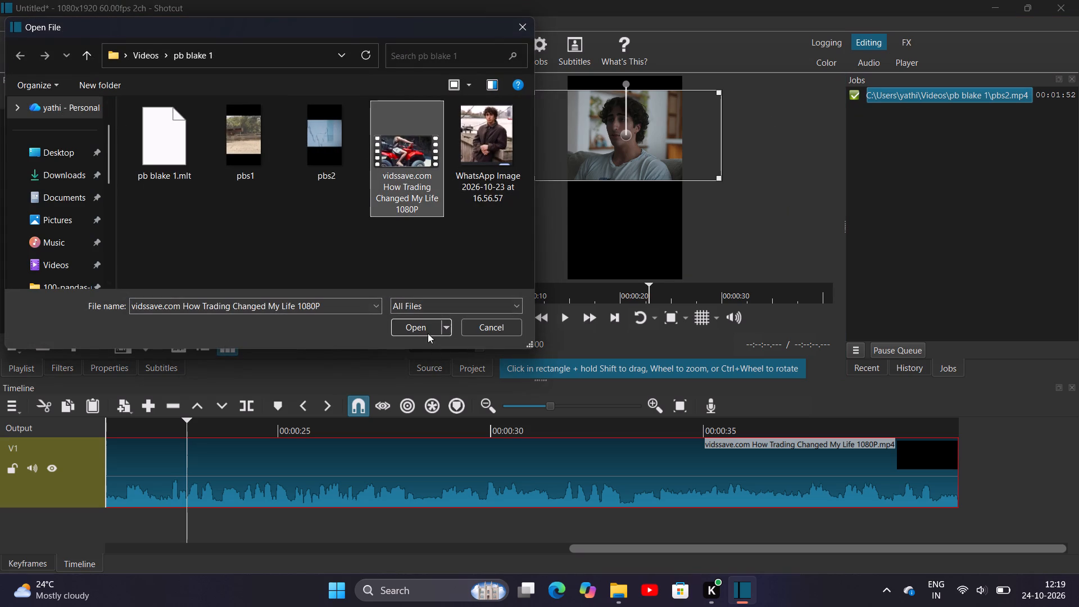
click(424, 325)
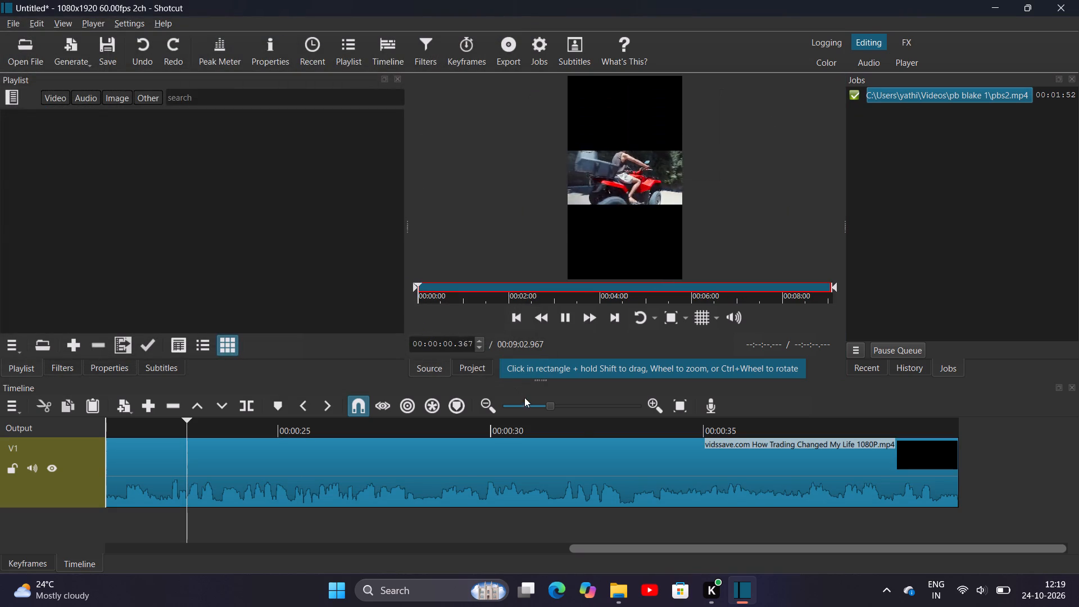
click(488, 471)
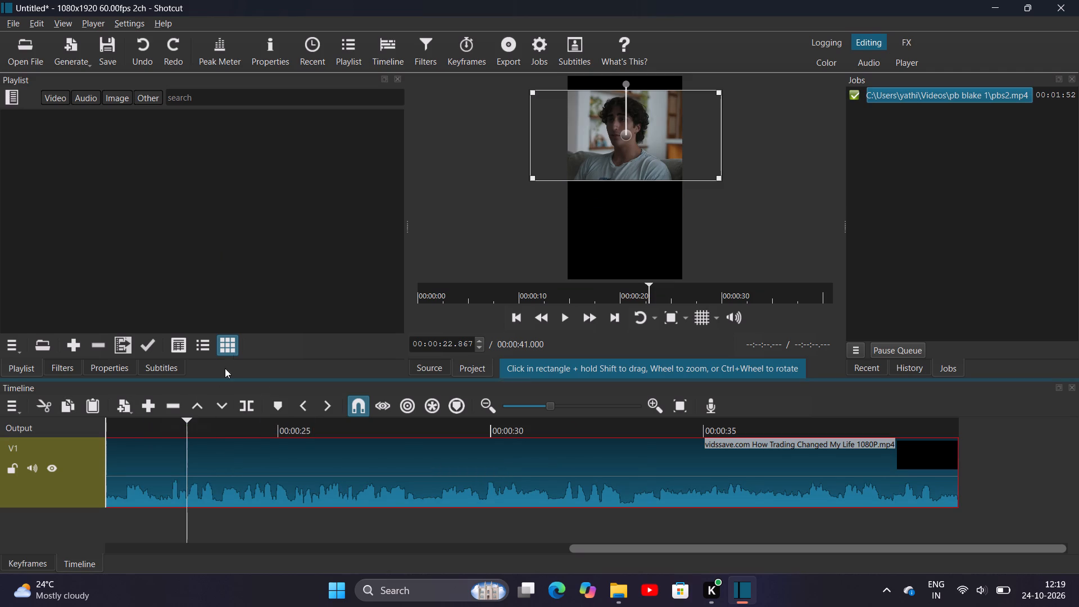
Open "vidssave.com How Trading Changed My Life 1080P" from the pb blake 1 folder and place it on track V1 at about 00:00:28.
click(38, 60)
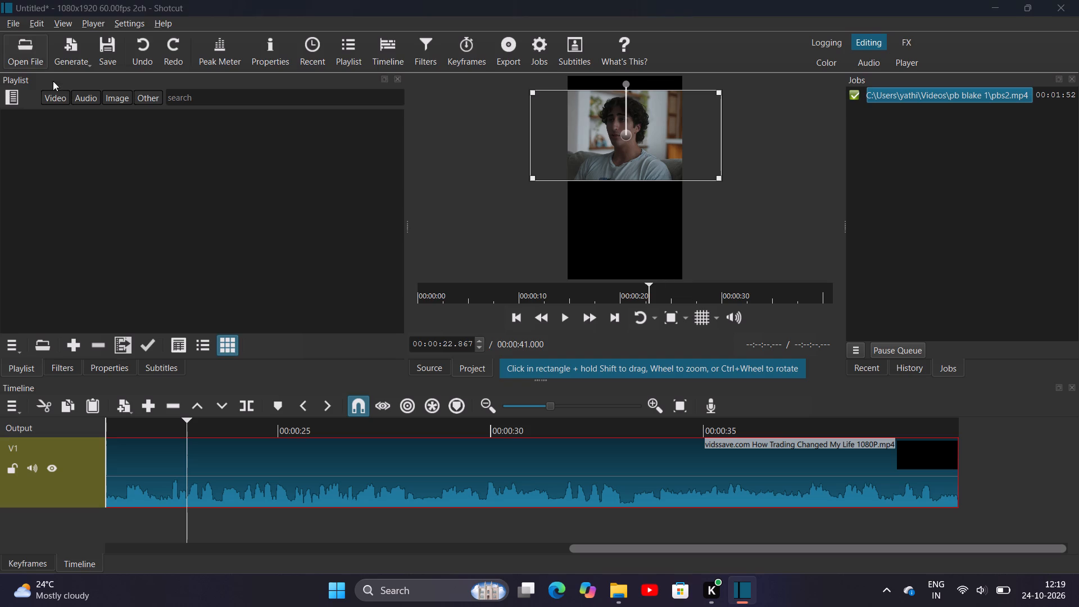
click(410, 146)
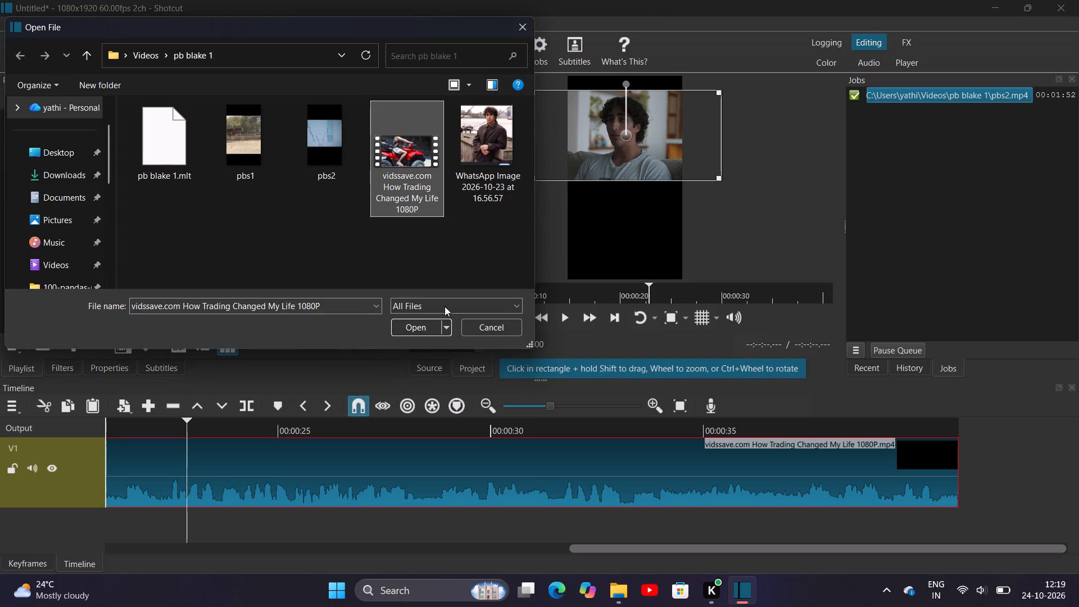
click(429, 330)
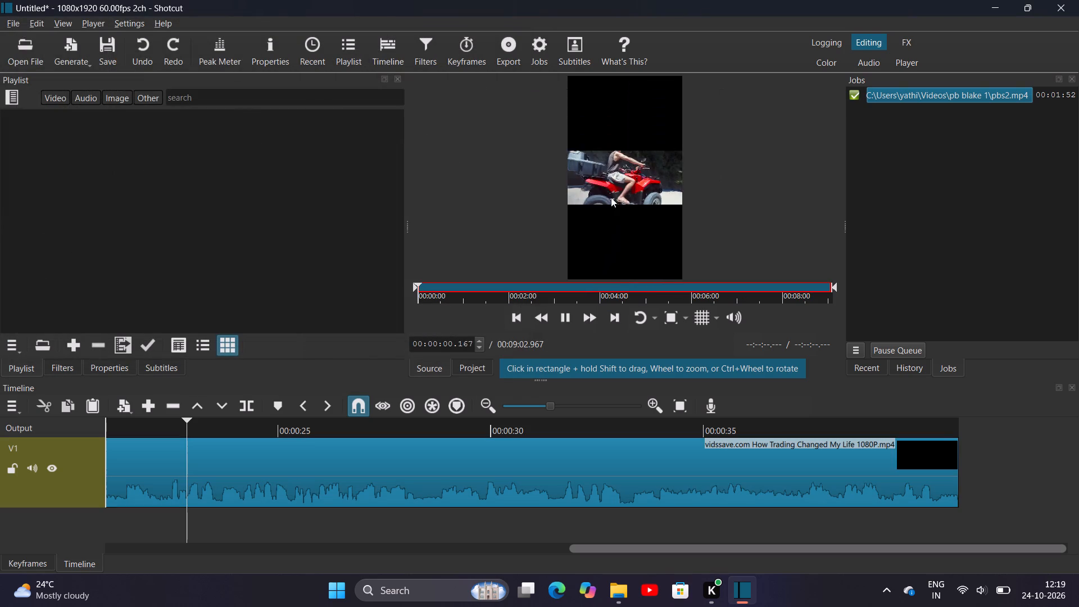
drag(605, 182, 416, 451)
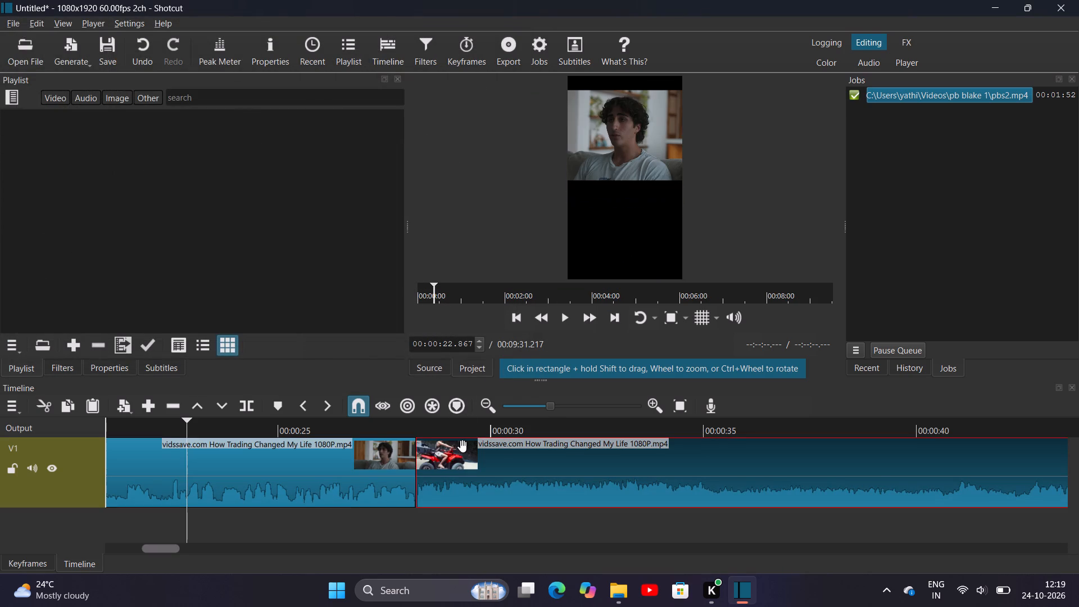
Cut the old edited clip that precedes the newly placed full-length video on track V1.
right_click(339, 483)
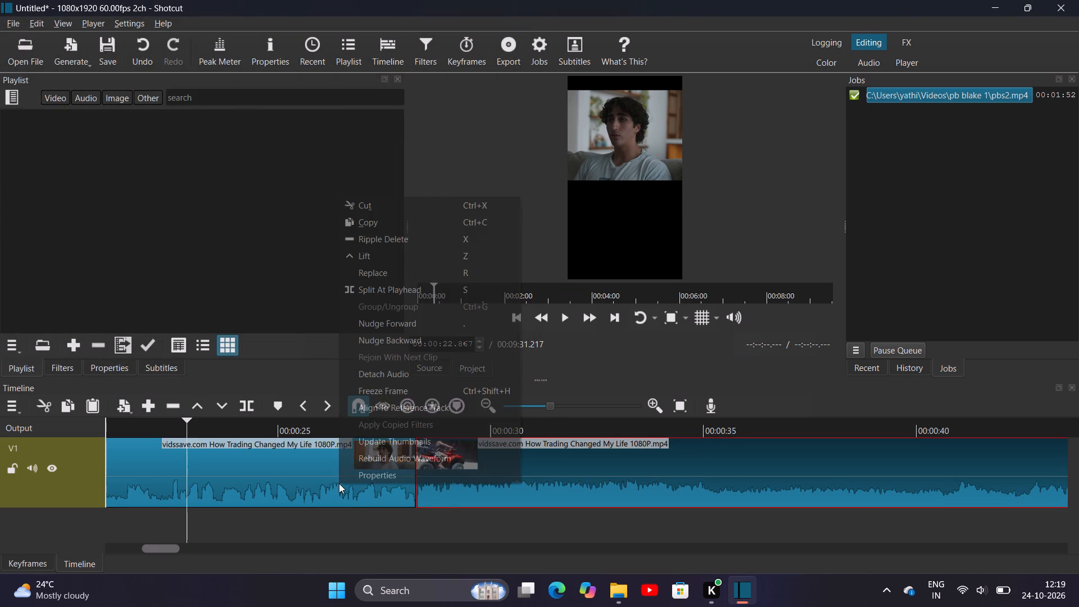
click(401, 196)
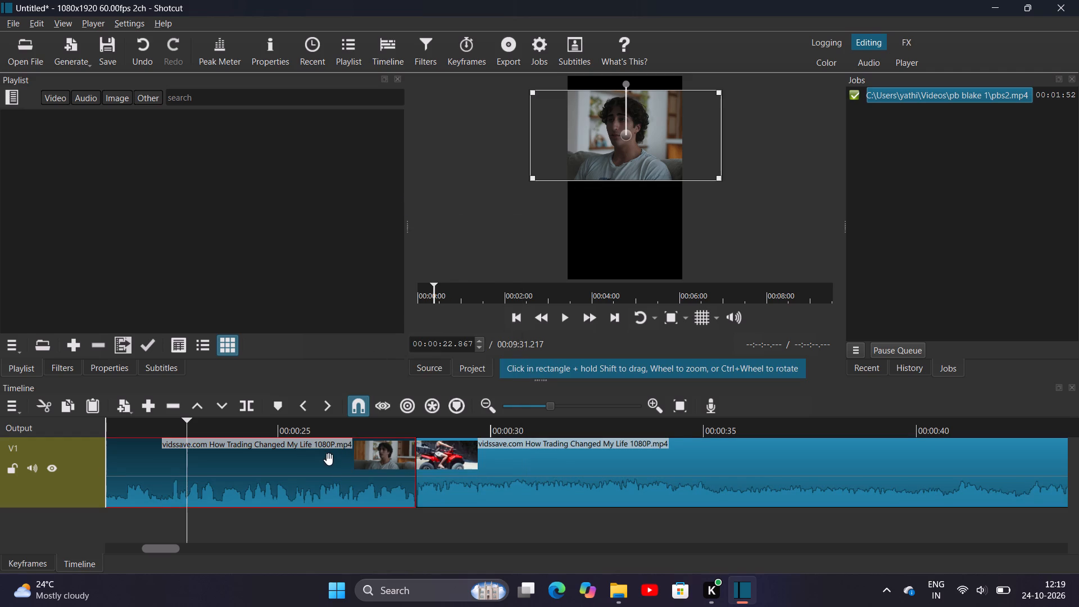
right_click(329, 459)
click(378, 187)
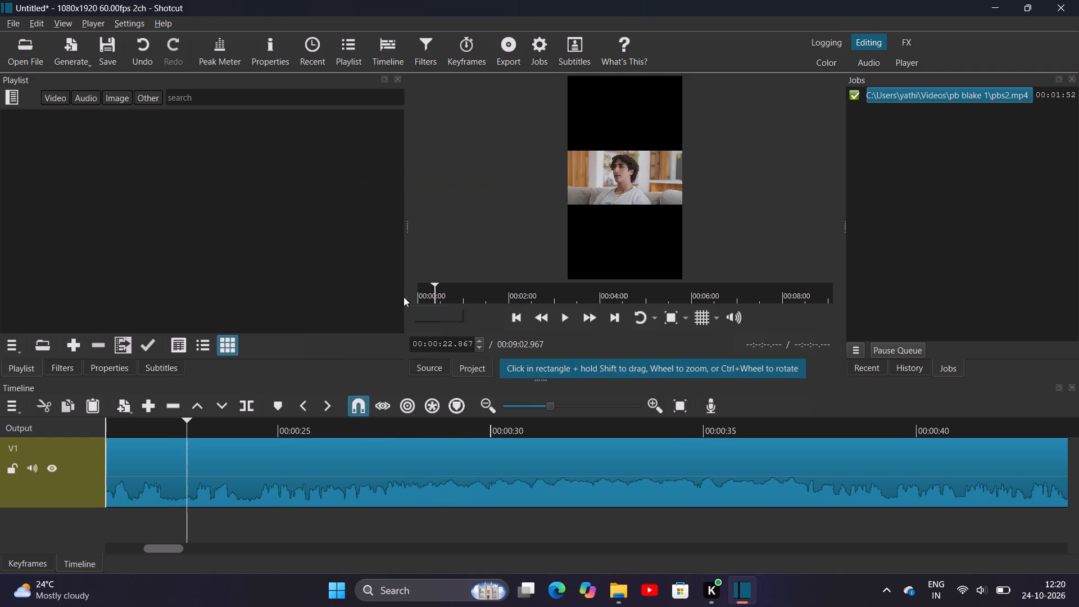
Move the playhead back to the start of the full-length video on track V1.
click(421, 296)
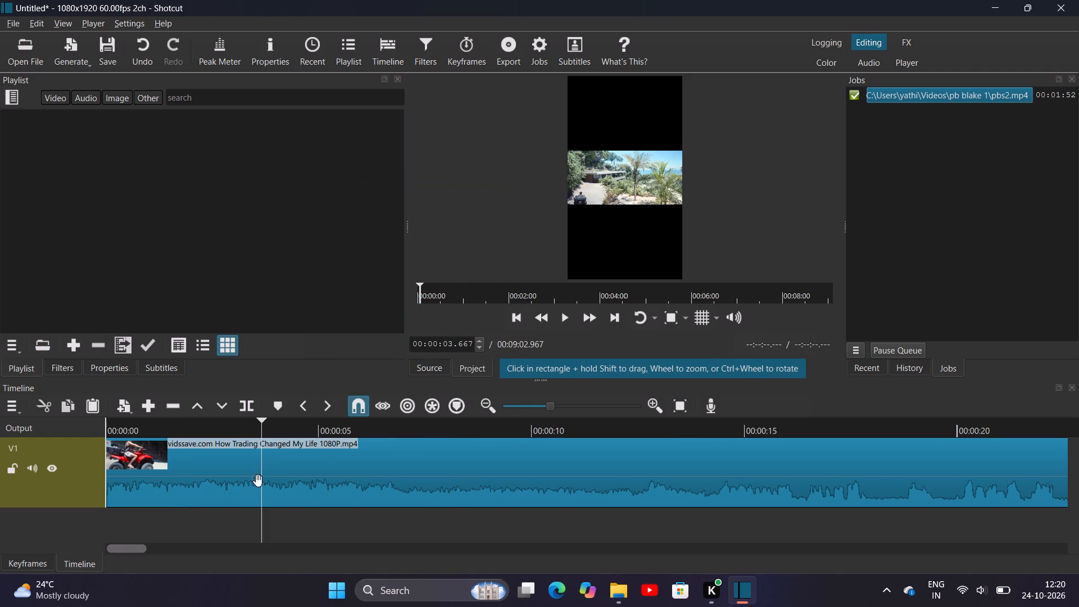
drag(259, 419, 101, 410)
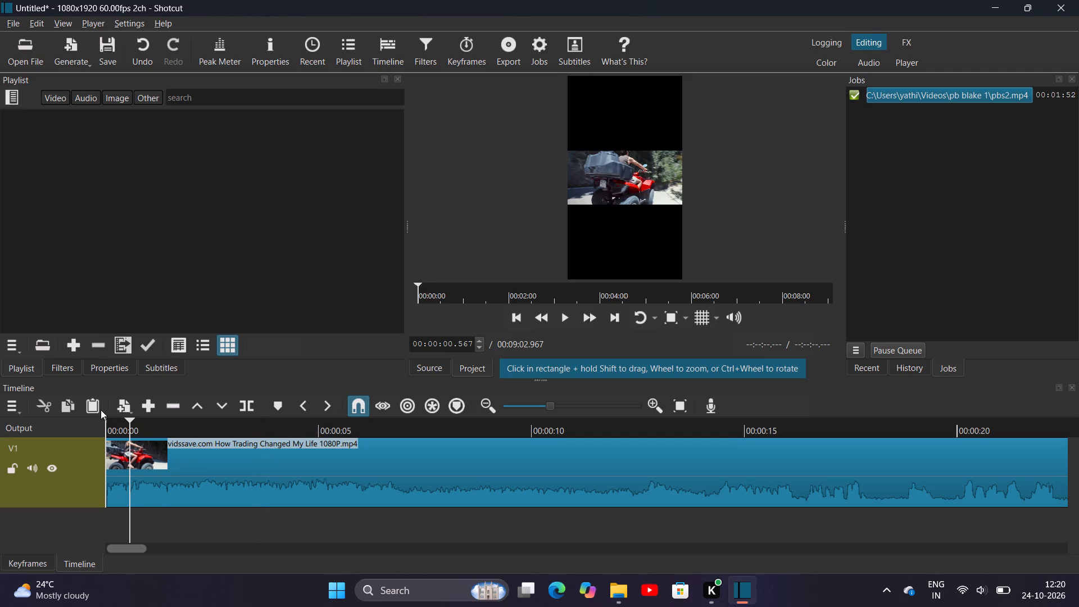
drag(101, 410, 93, 432)
drag(125, 423, 103, 428)
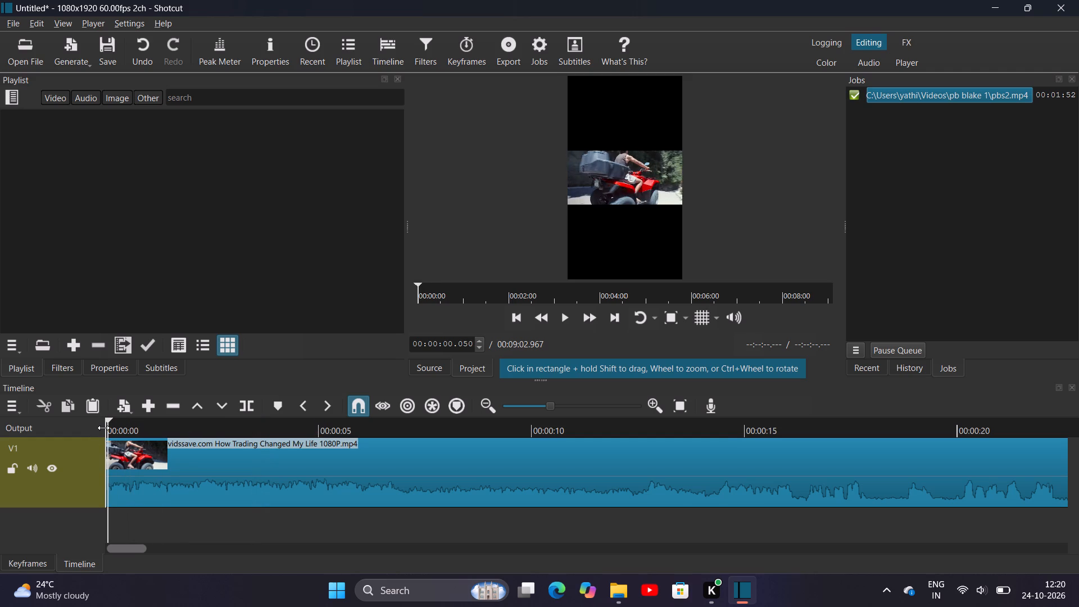
drag(103, 428, 99, 436)
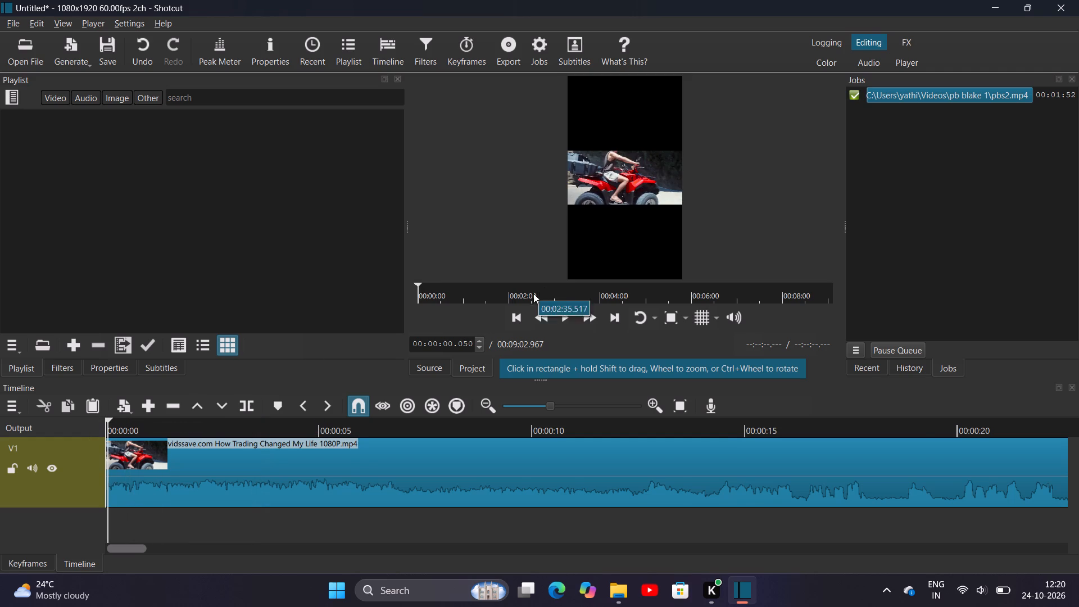
Sample the full-length video from about 00:02:22 onward, listening to the interview up to about 00:04:05.
click(526, 295)
key(space)
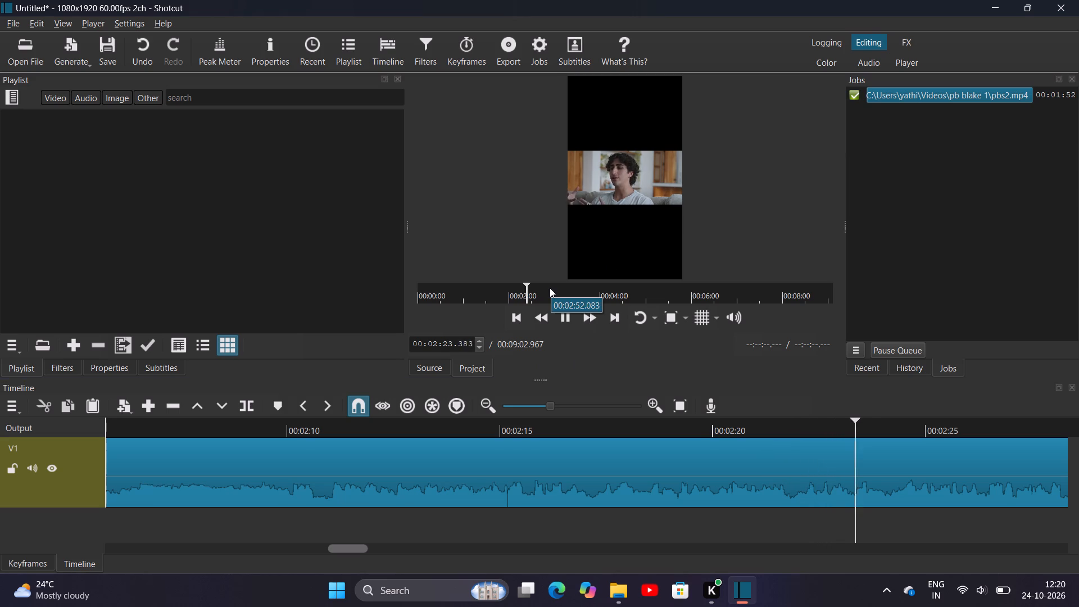
click(546, 289)
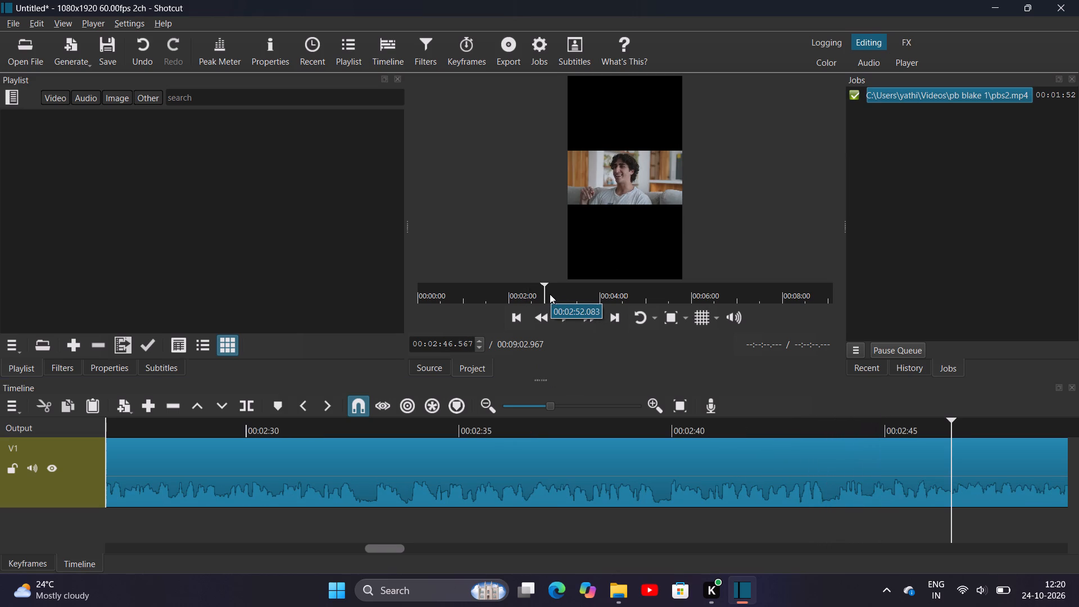
key(space)
click(555, 291)
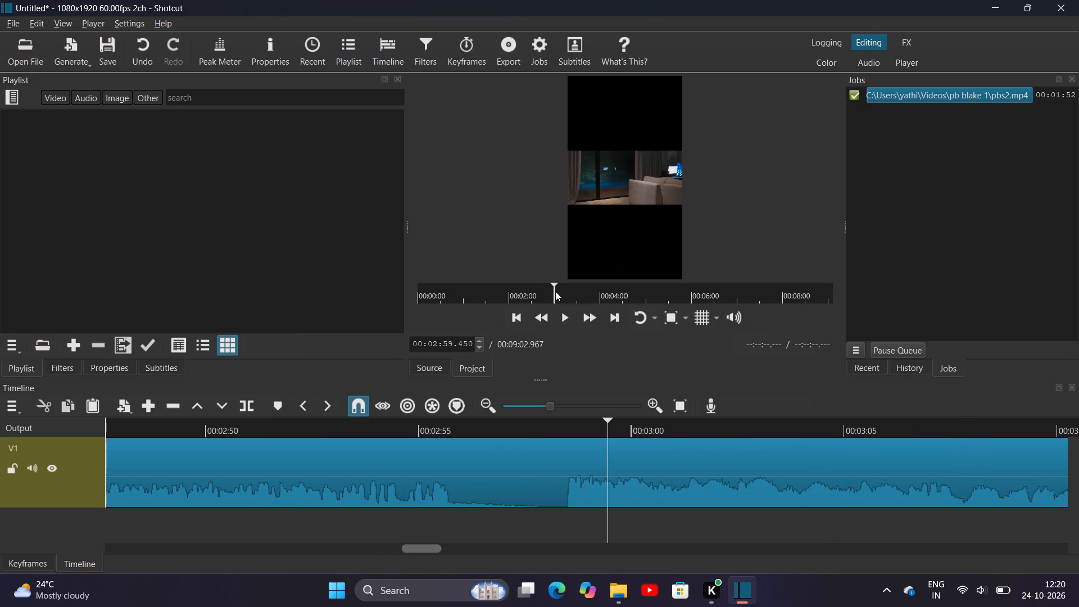
key(space)
click(577, 295)
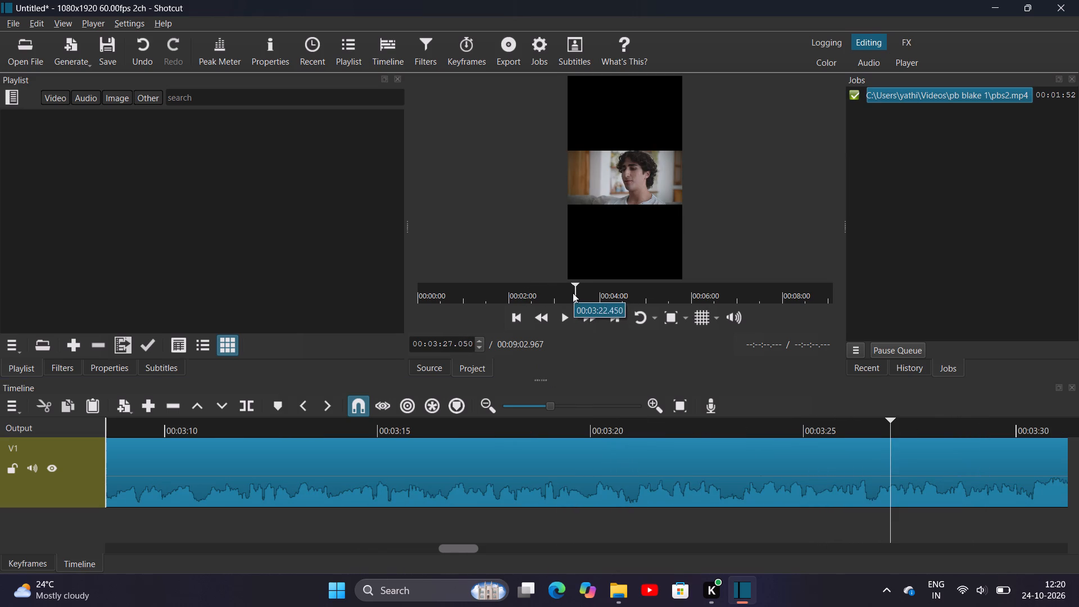
key(space)
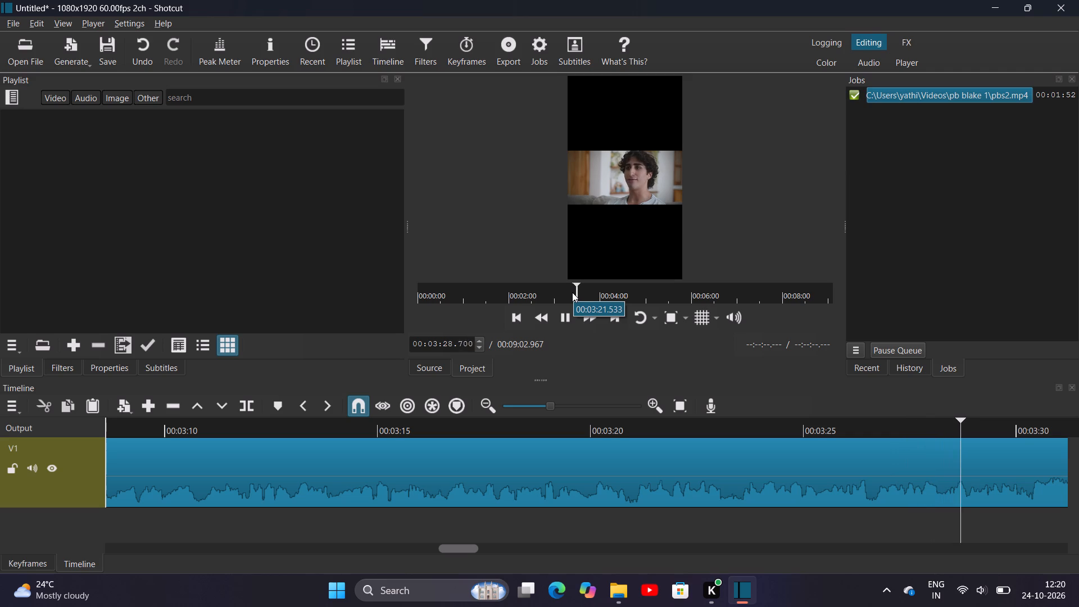
click(583, 291)
key(space)
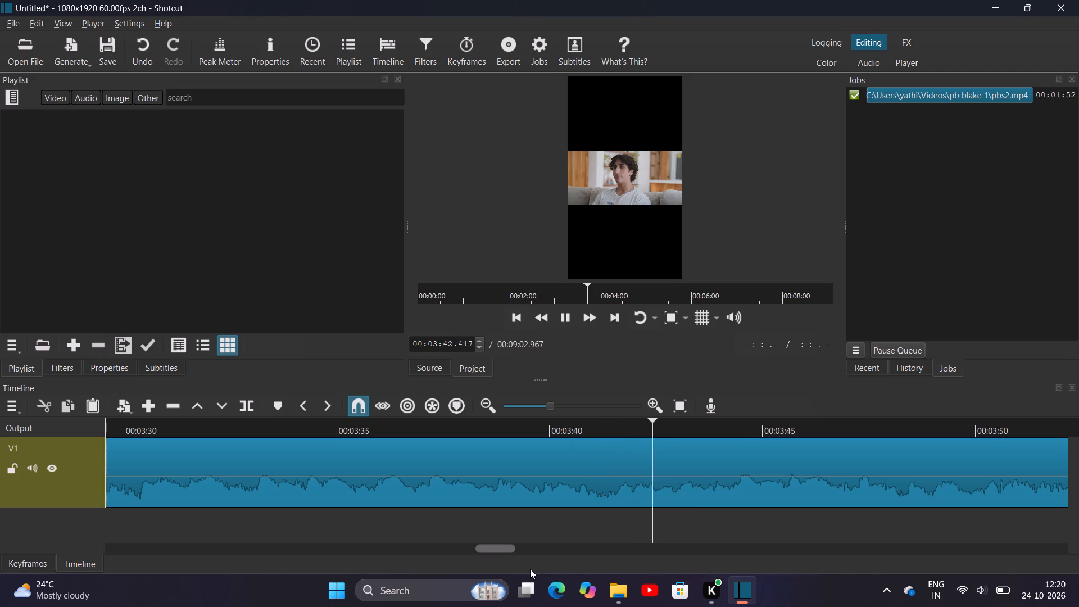
Continue reviewing the interview from about 00:03:43, then skip ahead to about 00:04:05 in the full-length video.
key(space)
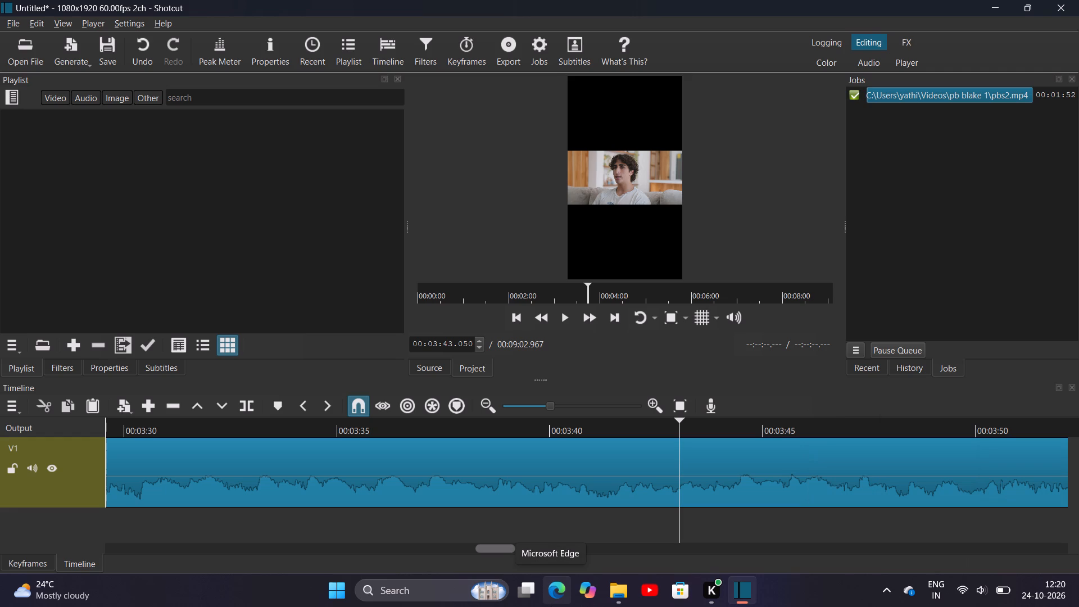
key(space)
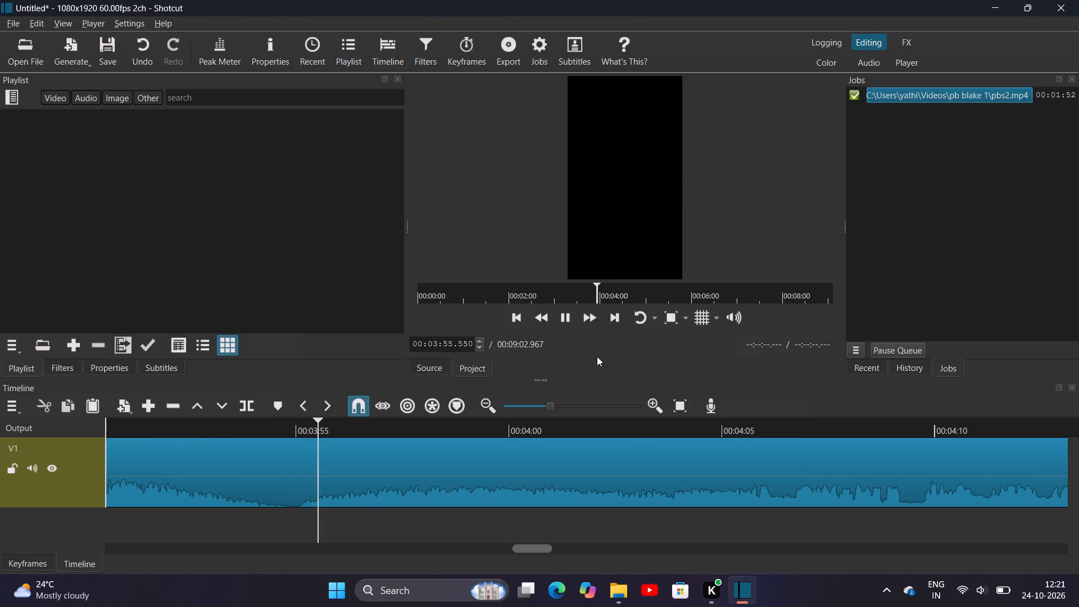
click(606, 286)
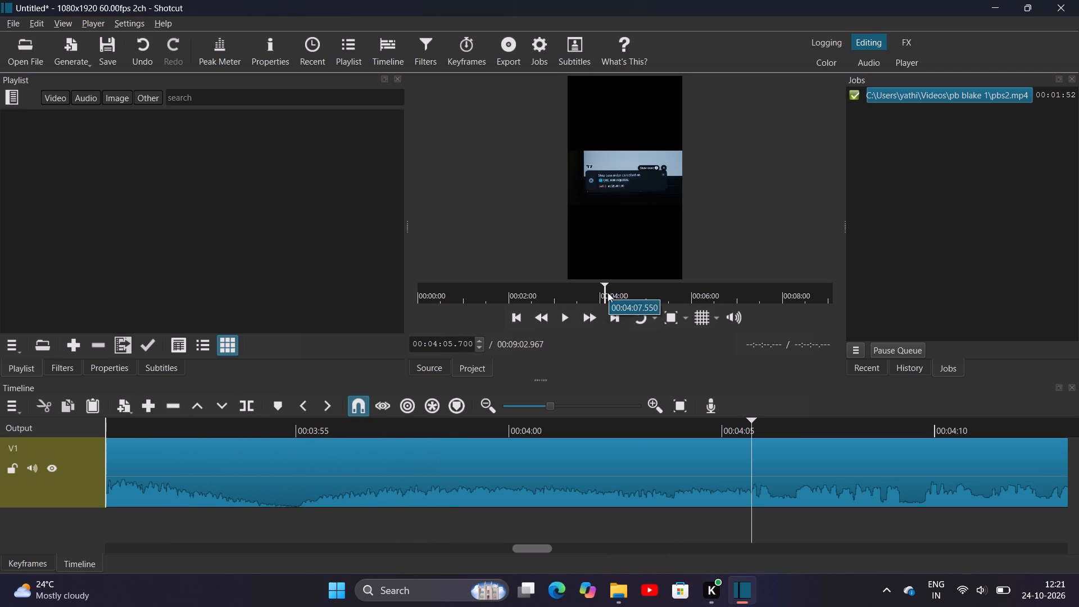
Sample the full-length video between about 00:04:16 and 00:05:02, listening for where a new passage begins.
click(614, 294)
key(space)
click(621, 292)
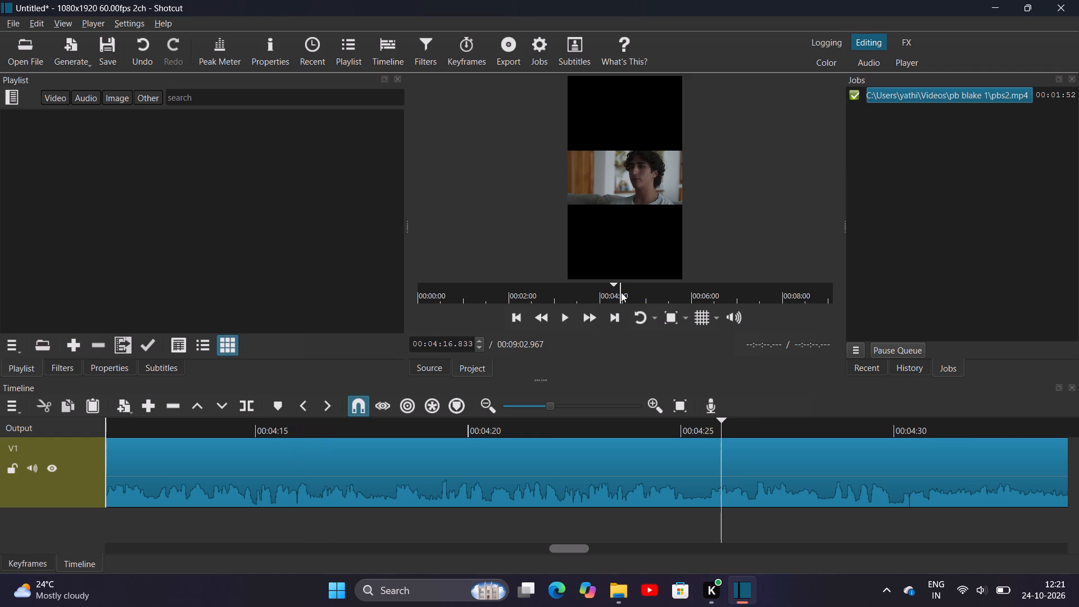
key(space)
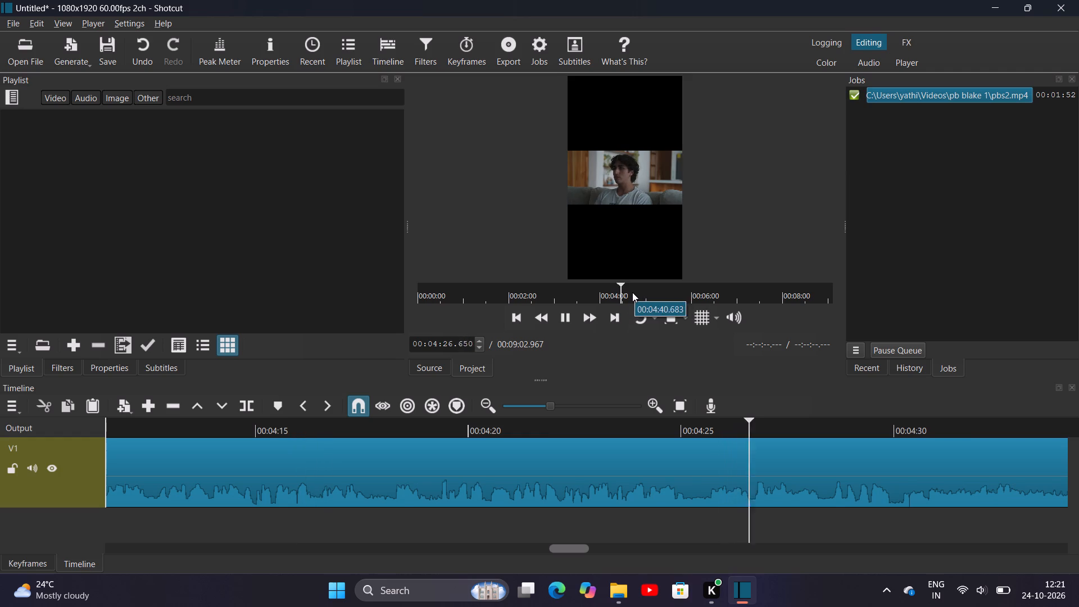
click(632, 292)
key(space)
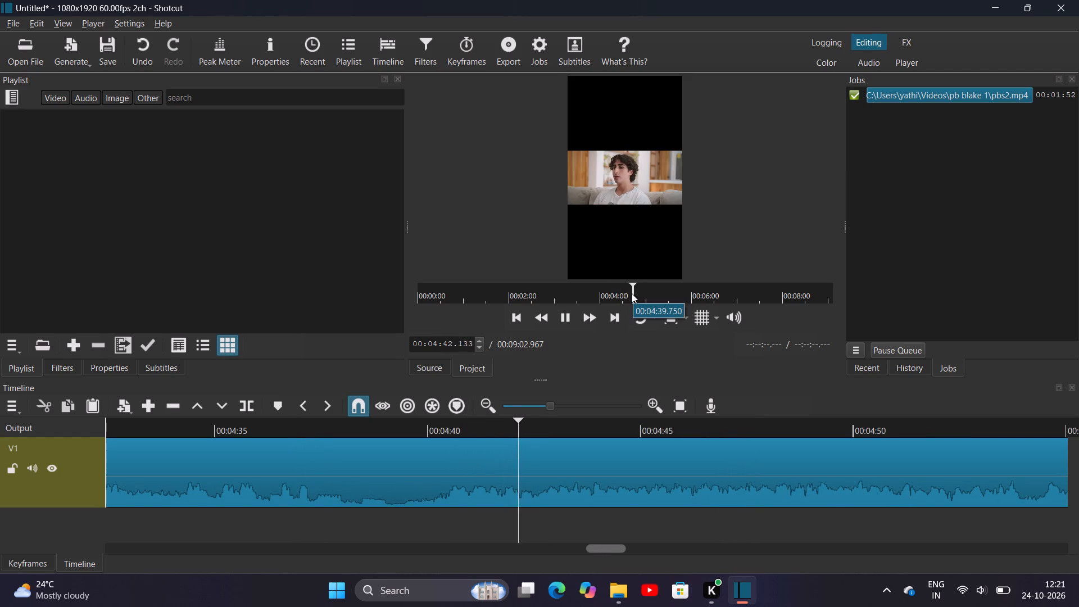
click(639, 292)
key(space)
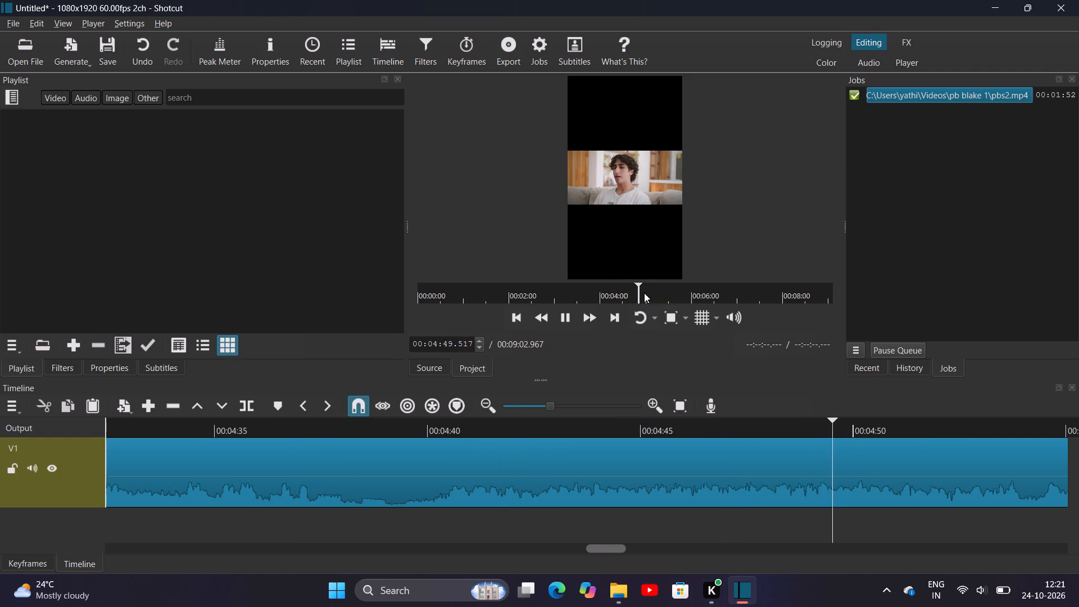
click(648, 293)
key(space)
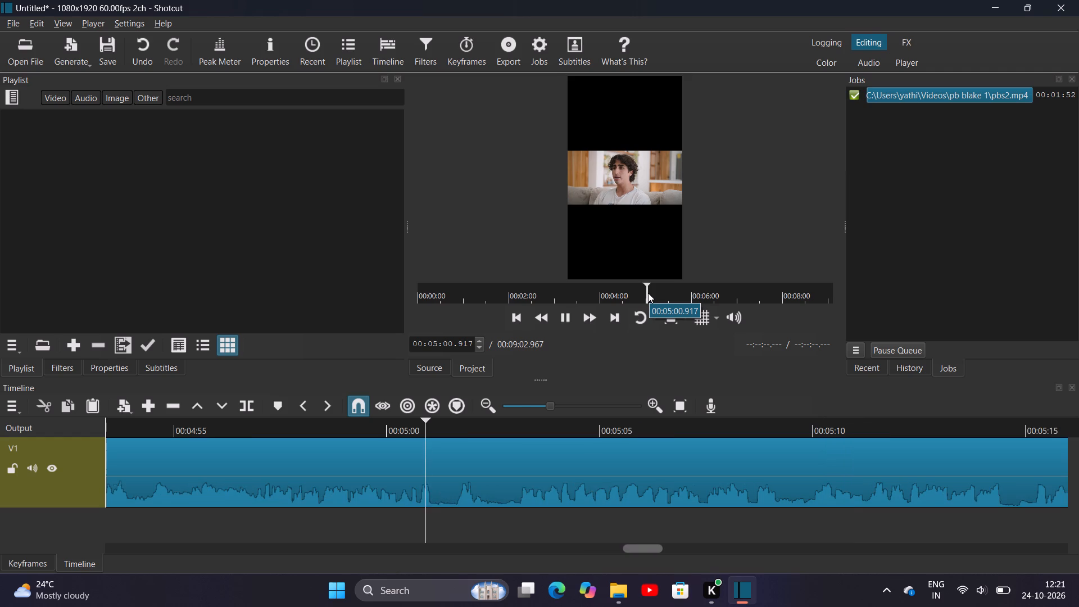
click(642, 293)
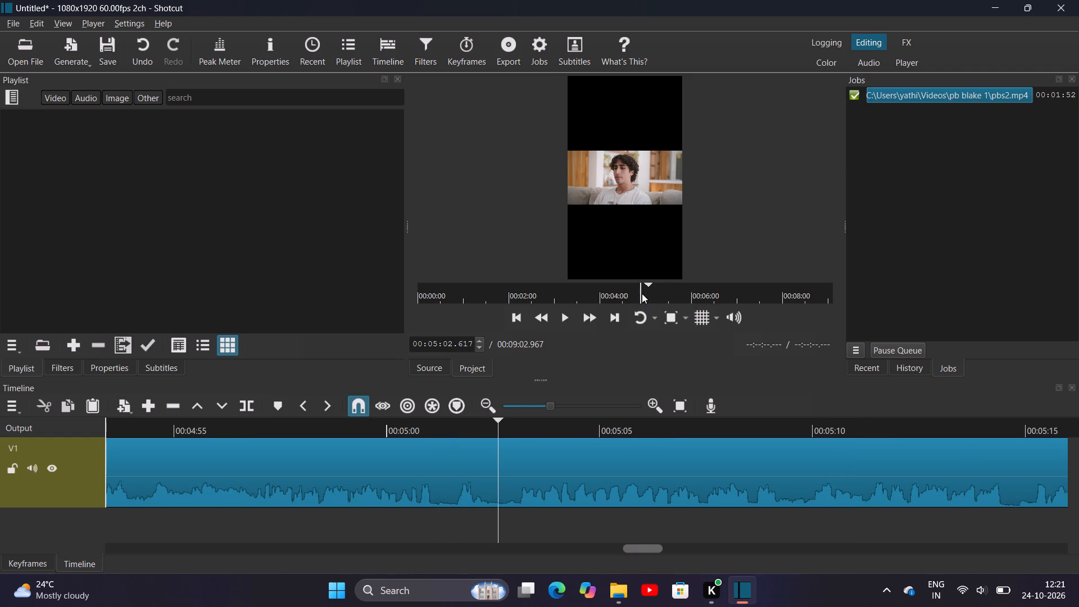
key(space)
Split the full-length video on track V1 at about 00:04:41 and cut the part before the split.
click(633, 296)
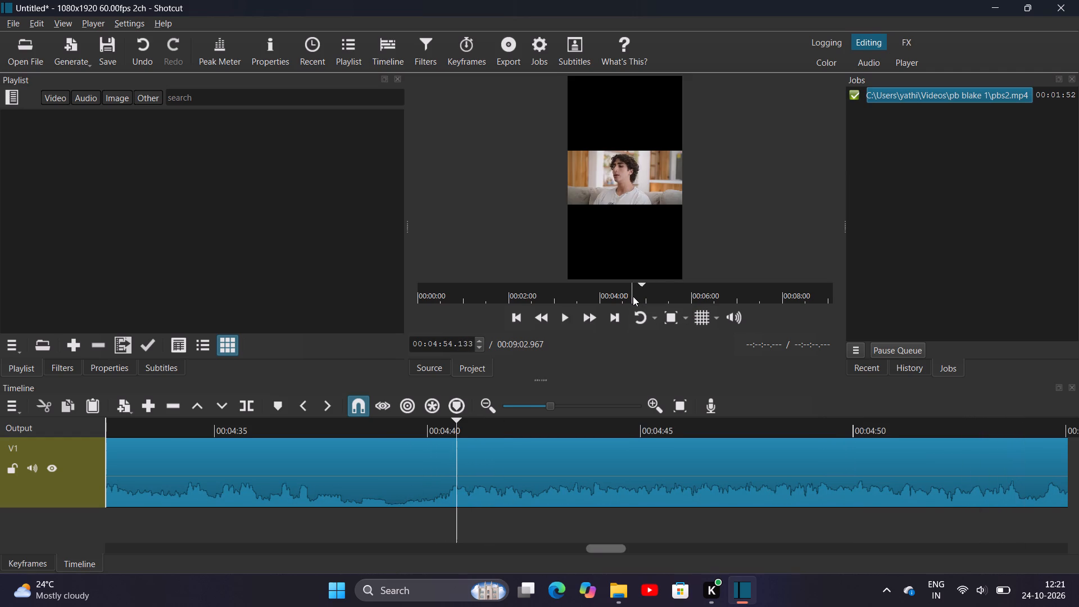
key(space)
key(space)
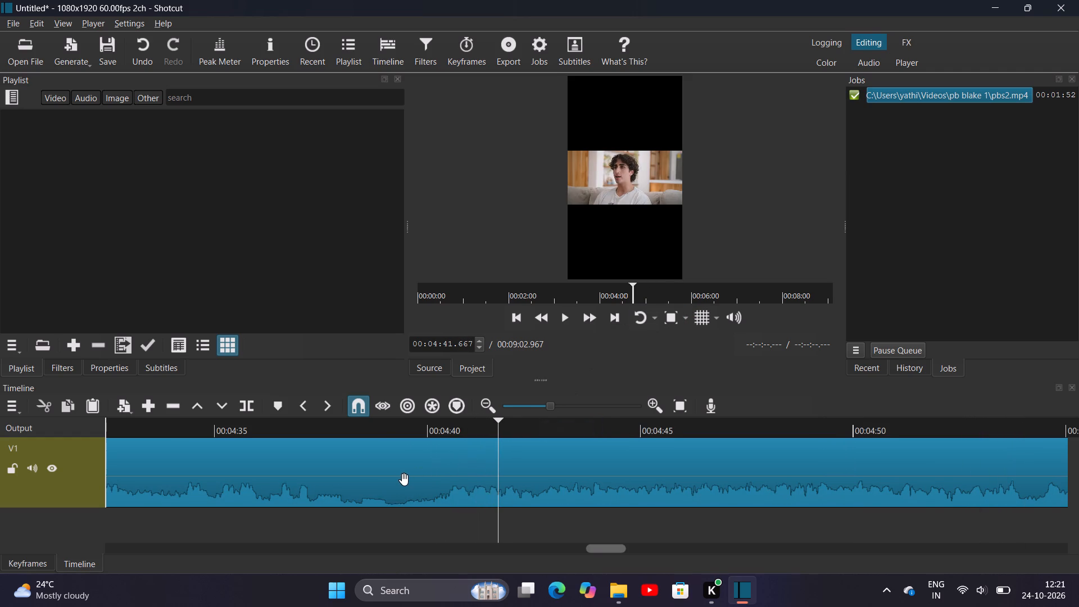
click(253, 410)
right_click(322, 460)
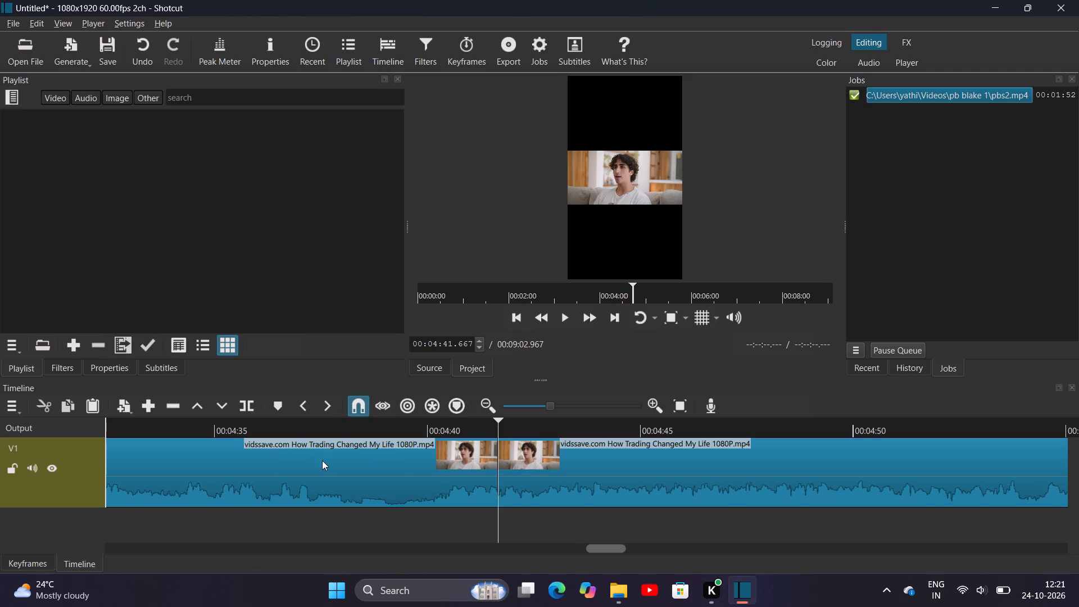
click(388, 190)
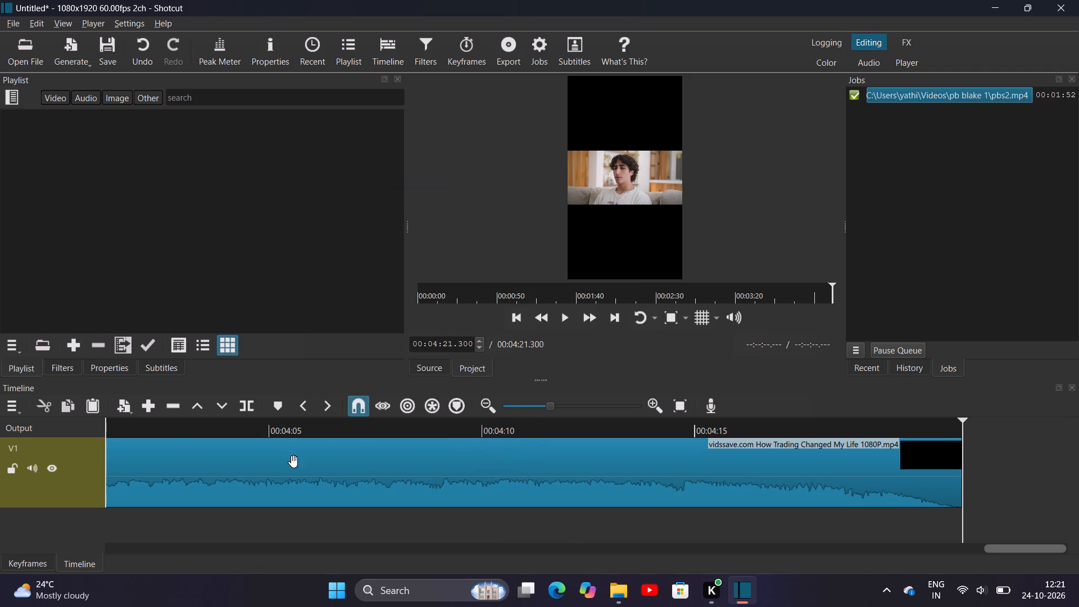
Listen to the opening of the remaining clip, split it at about 00:00:16.85 and cut the part before the split.
key(space)
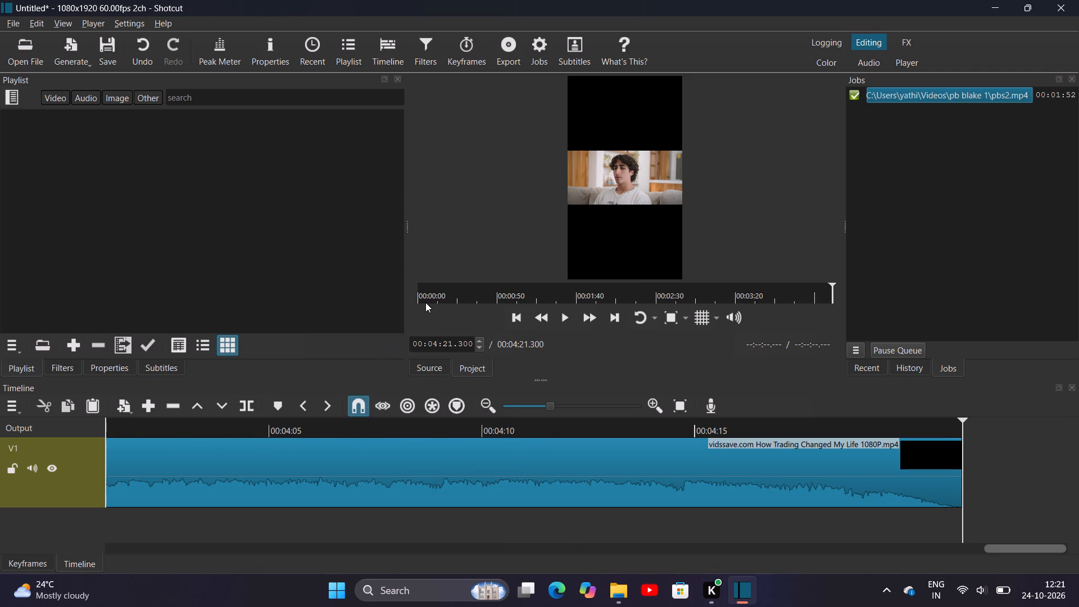
click(423, 296)
key(space)
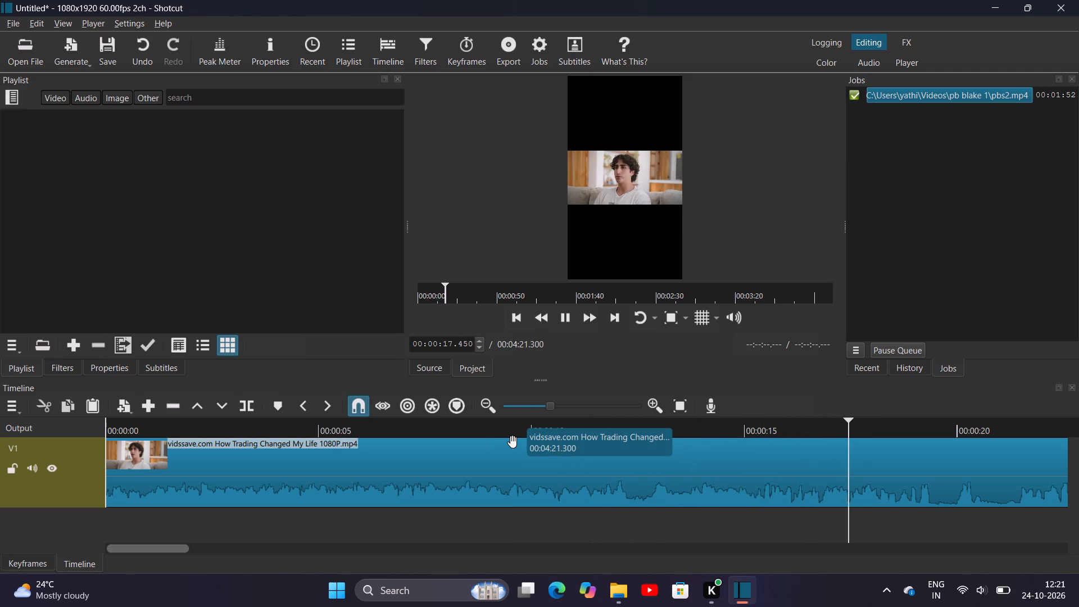
key(space)
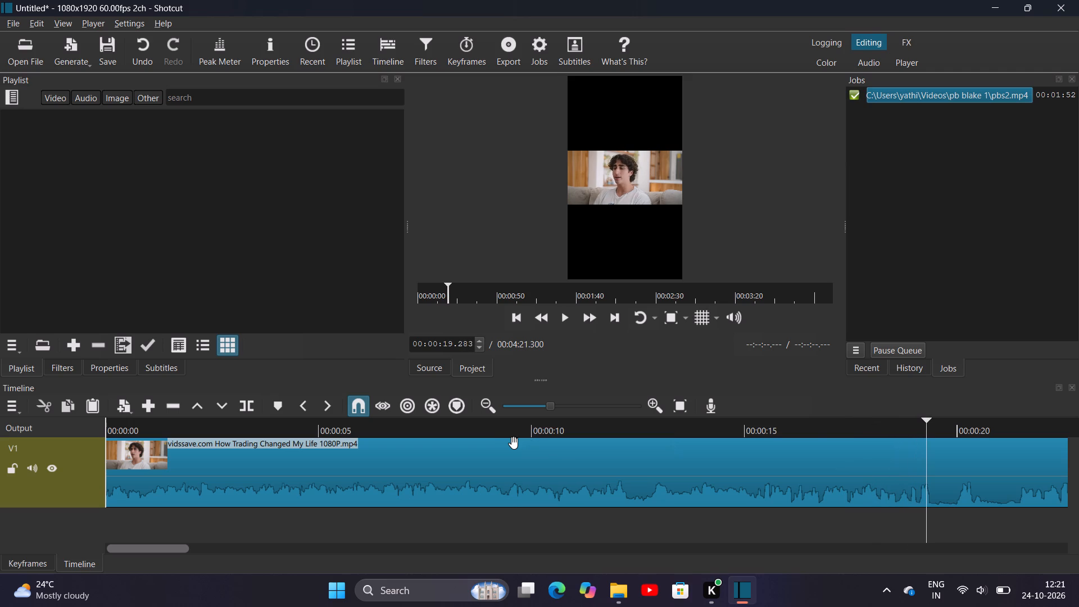
drag(923, 434, 788, 432)
drag(788, 432, 787, 432)
key(space)
key(space)
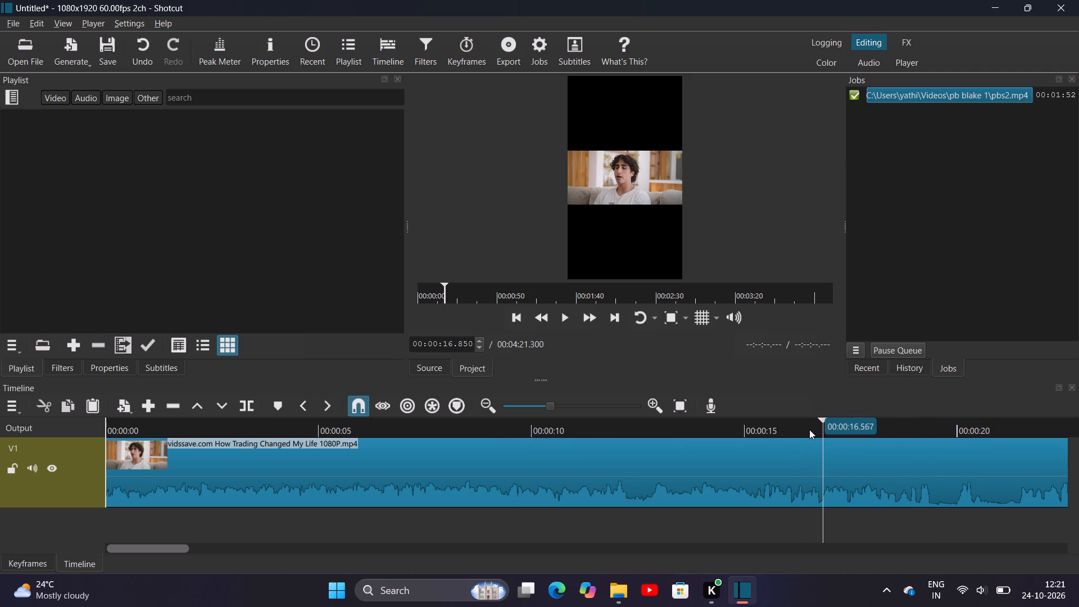
click(251, 404)
right_click(471, 445)
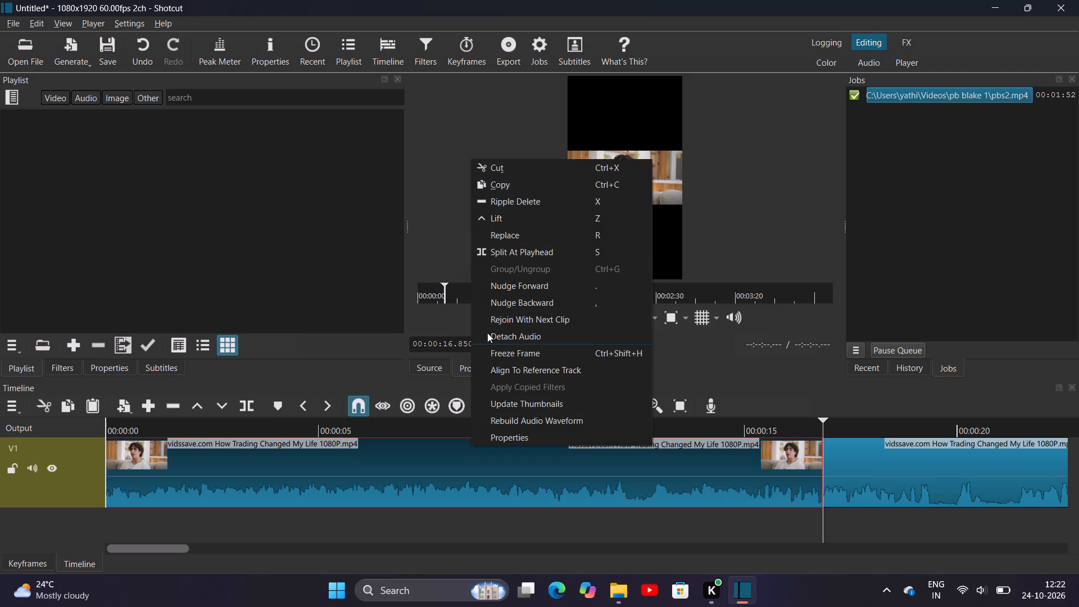
click(521, 170)
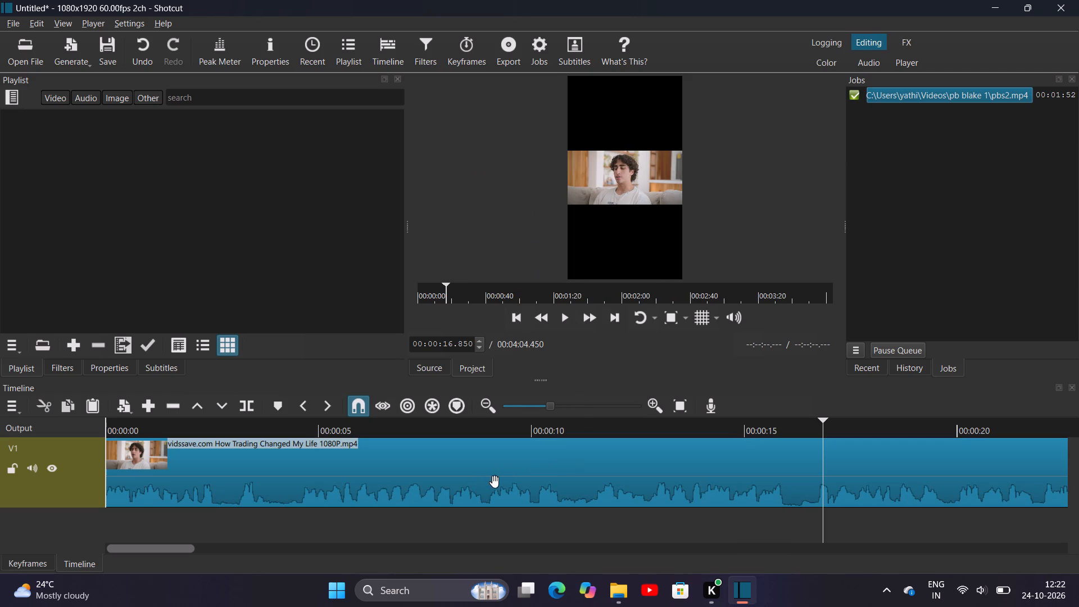
Review the trimmed clip from its start to about 00:01:11, partly at faster speed, and replay it from about 00:00:41.
click(419, 296)
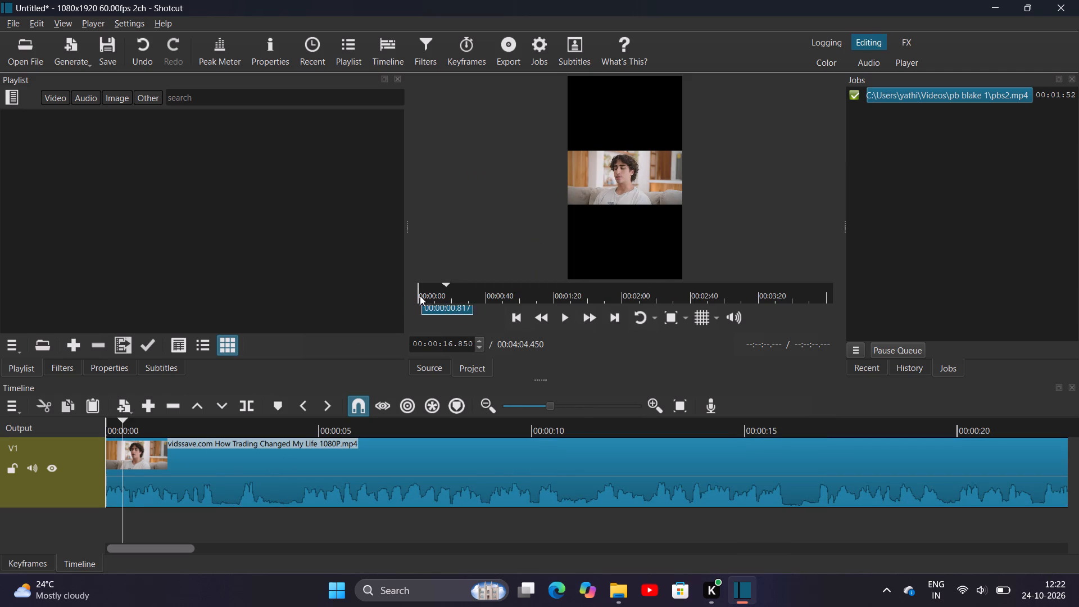
key(space)
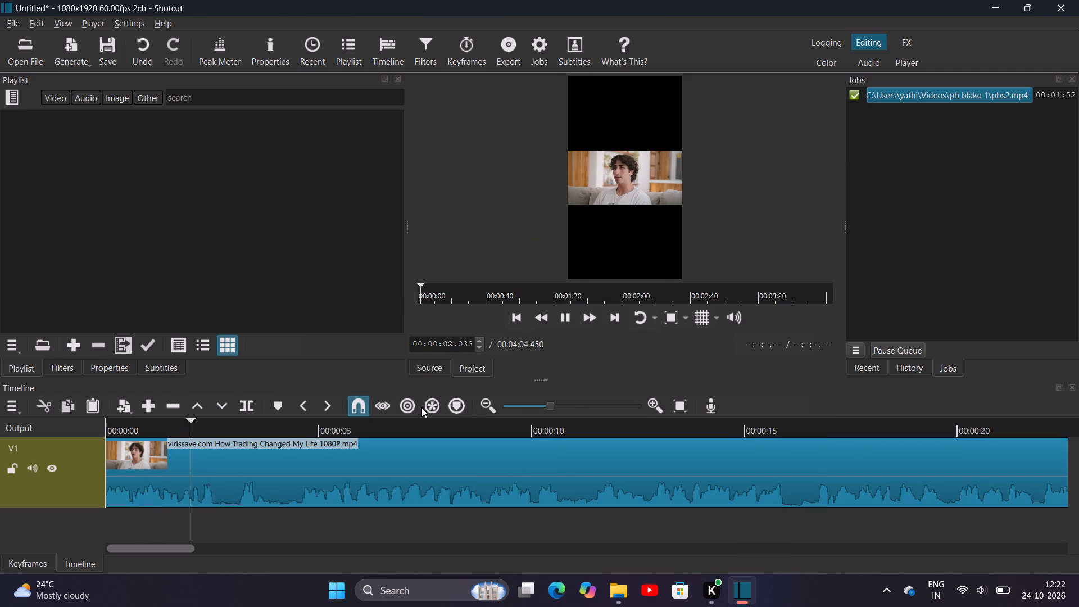
click(581, 320)
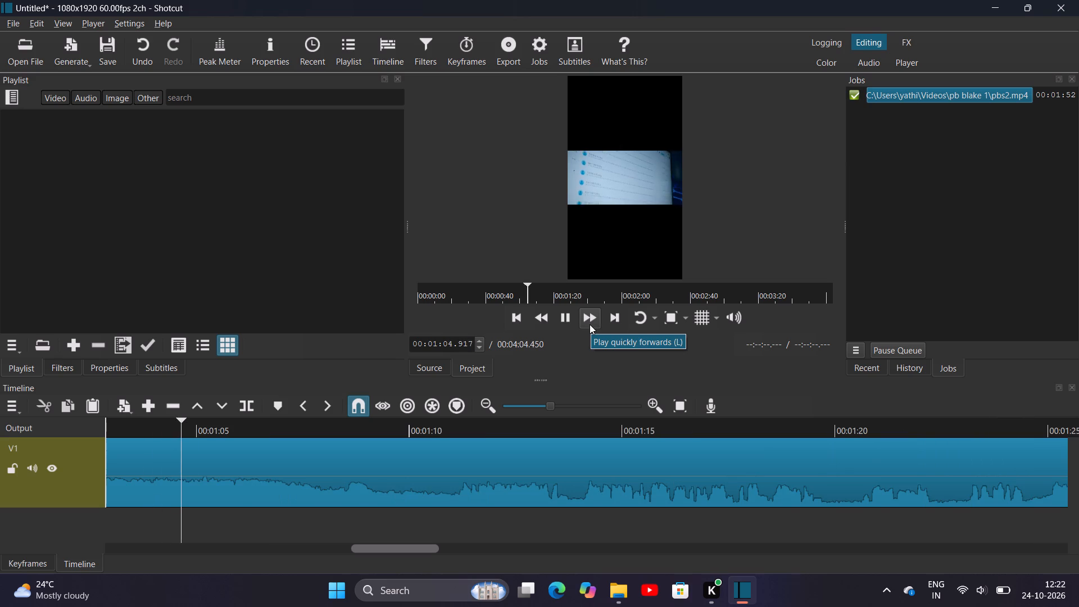
key(space)
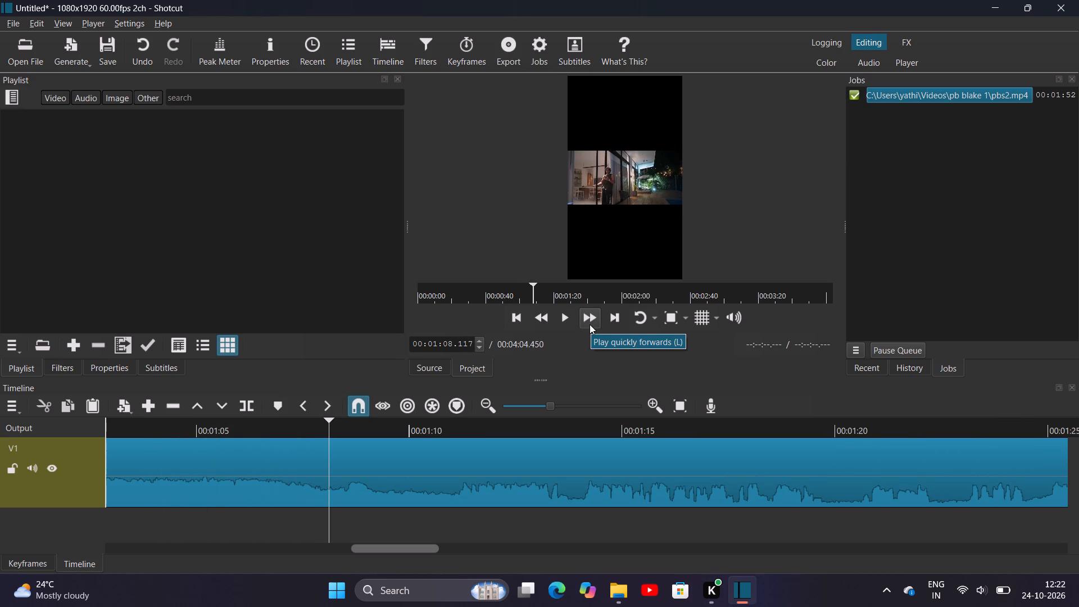
key(space)
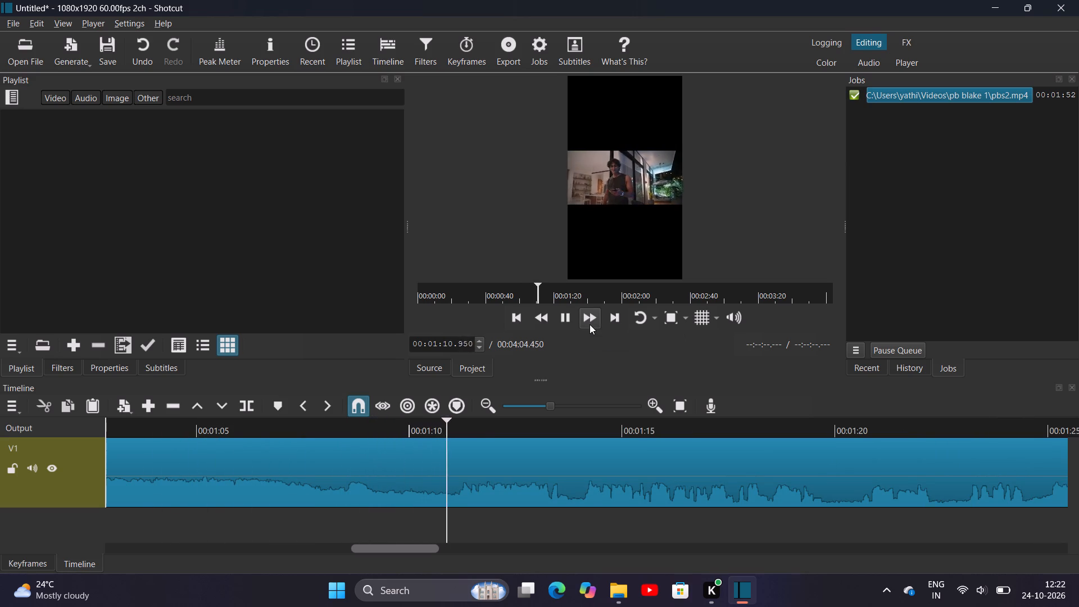
key(space)
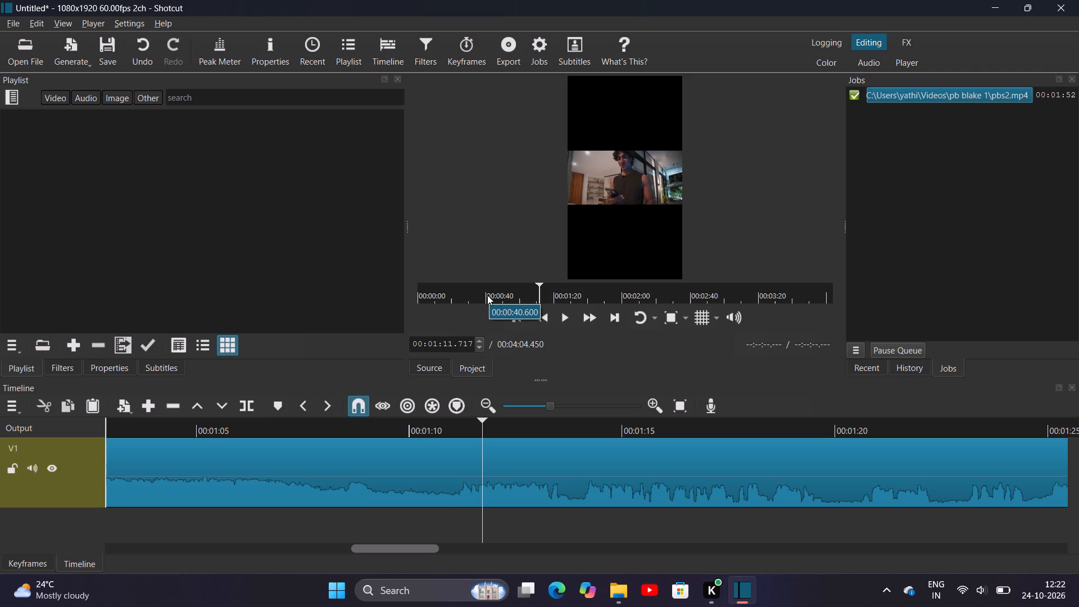
click(487, 295)
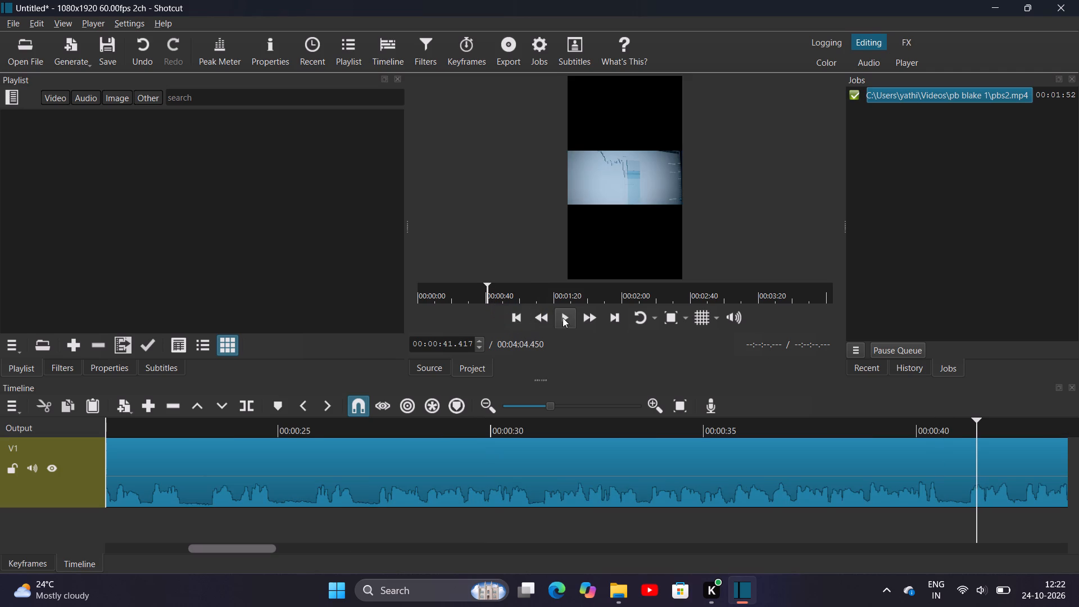
click(537, 318)
click(562, 318)
click(563, 319)
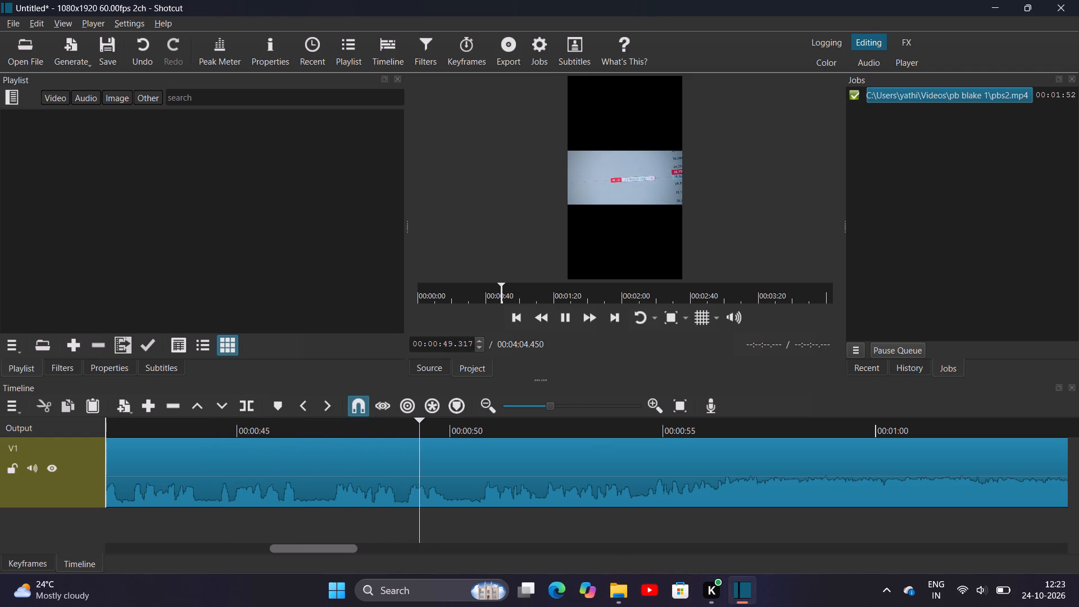
Replay the trimmed clip from its start to about 00:00:18 and recheck 00:00:12 to 00:00:17 for a later starting point.
click(422, 300)
click(416, 300)
key(space)
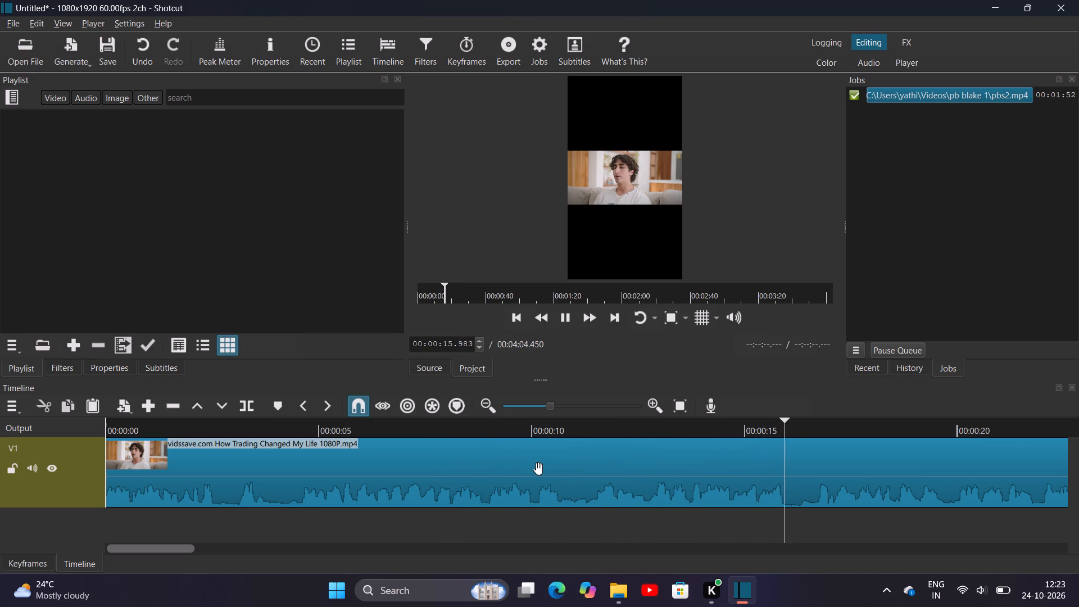
key(space)
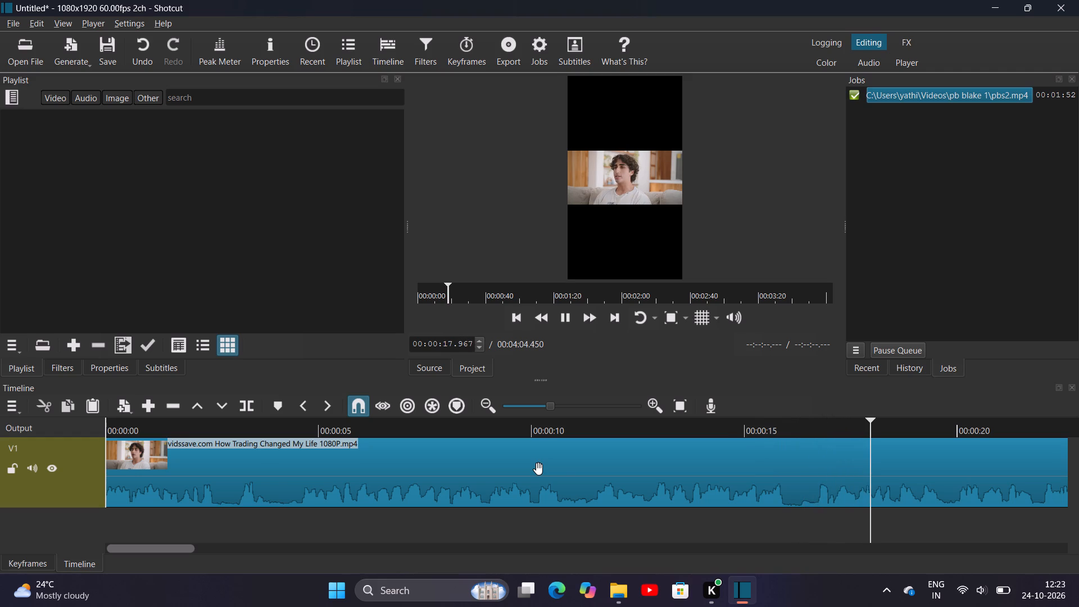
drag(874, 444, 872, 443)
drag(872, 443, 848, 437)
drag(868, 428, 780, 431)
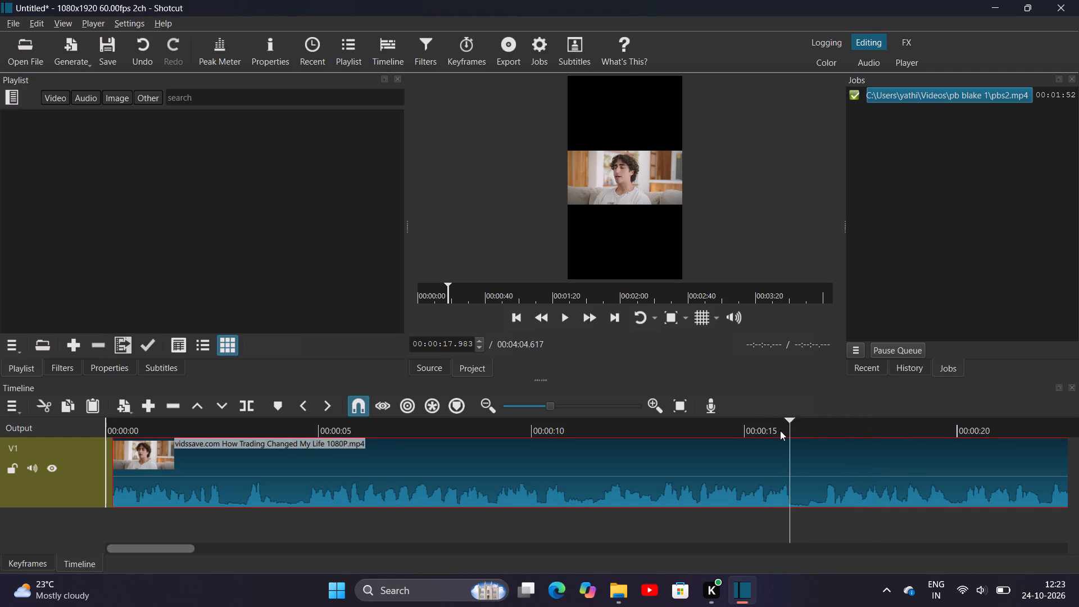
drag(780, 431, 767, 430)
key(space)
key(space)
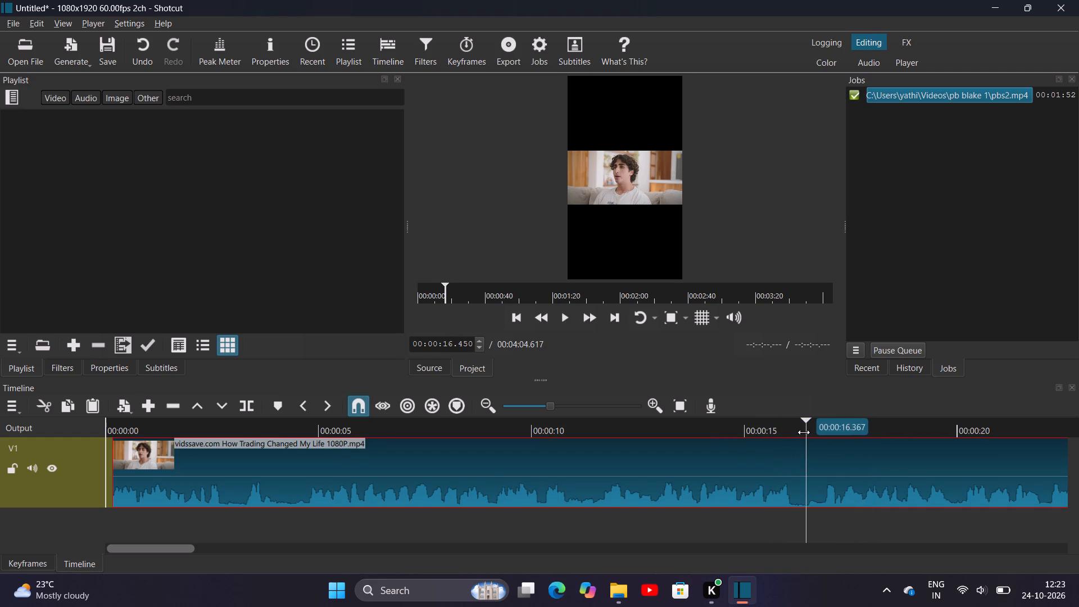
drag(806, 429, 715, 427)
key(space)
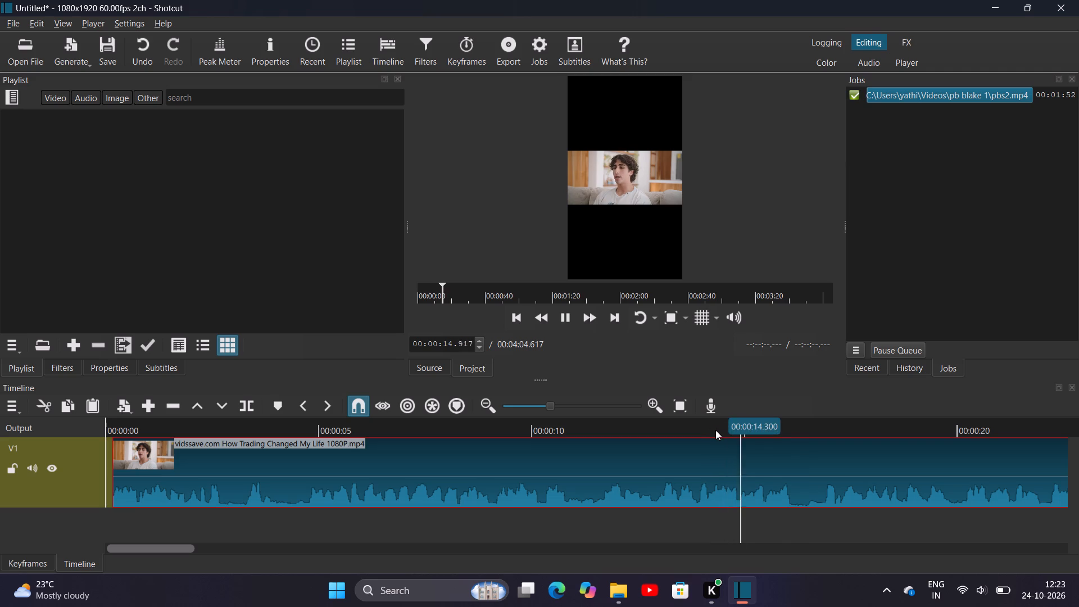
key(space)
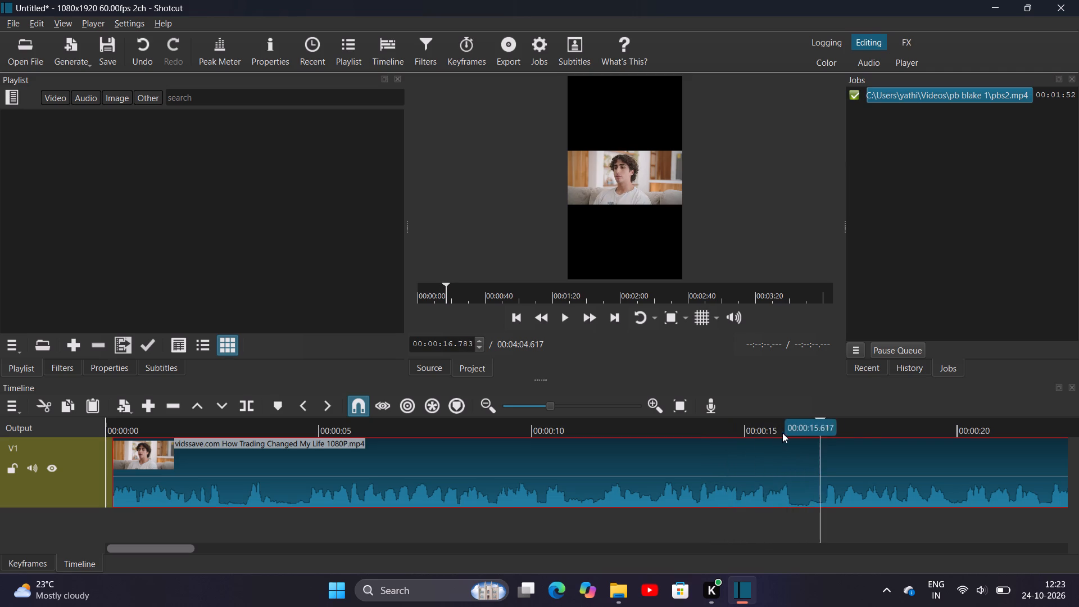
drag(817, 426, 636, 427)
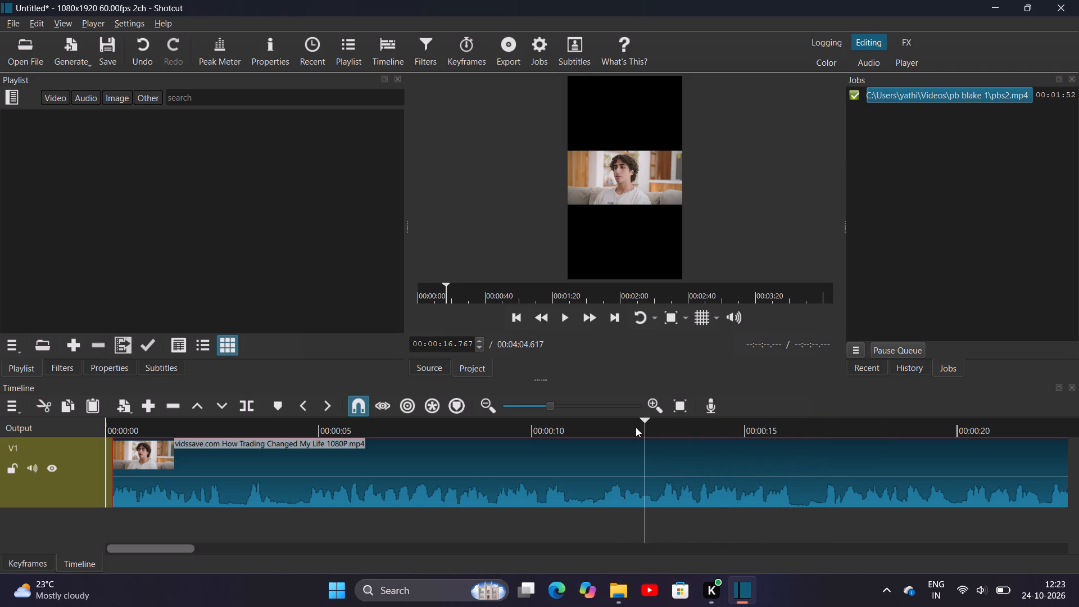
drag(636, 427, 628, 428)
key(space)
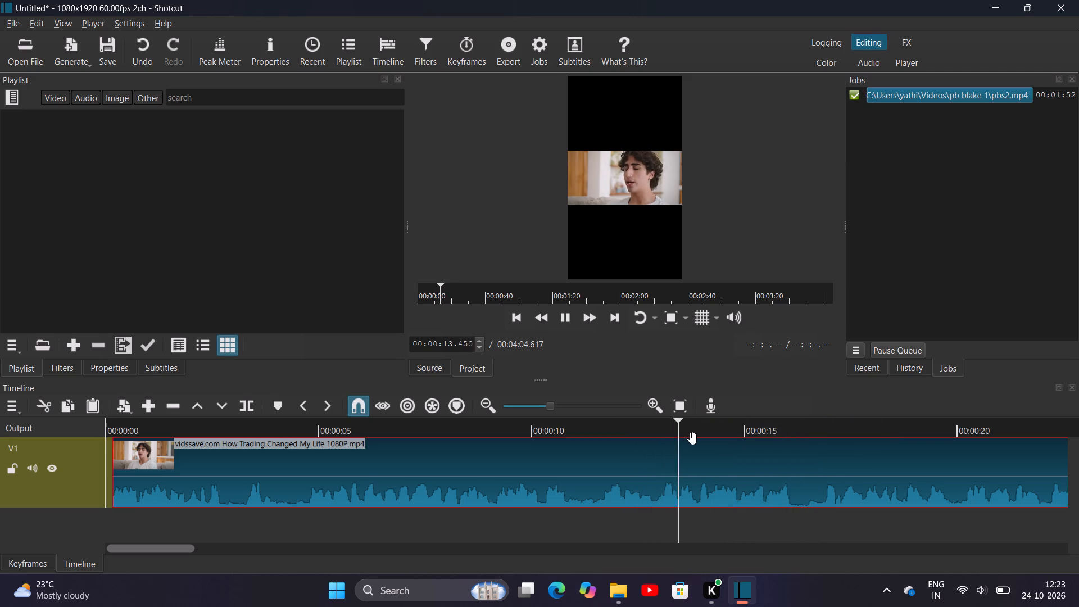
key(space)
key(space)
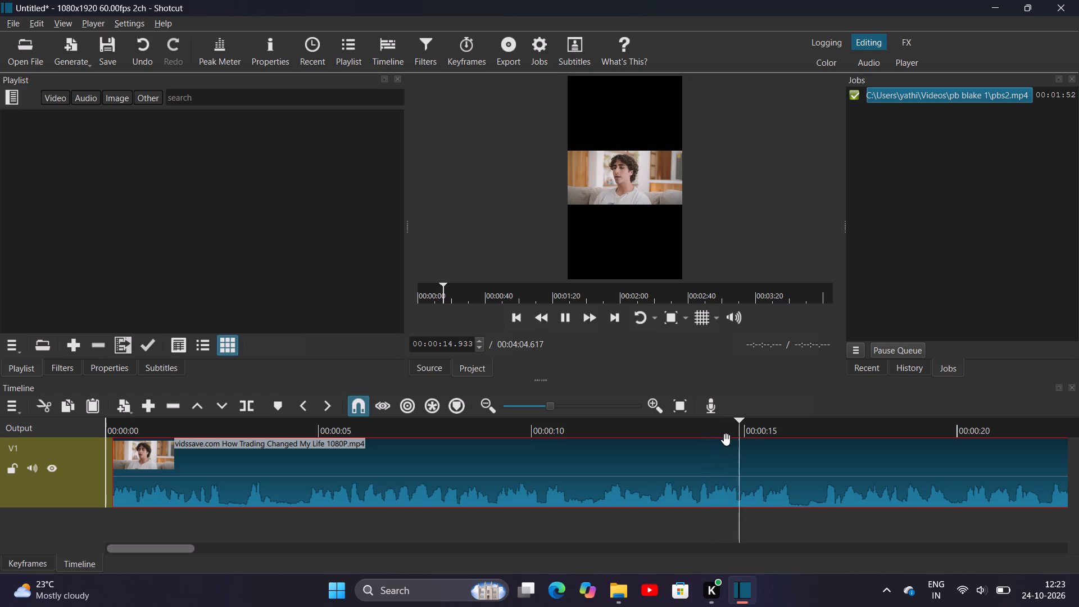
key(space)
Fine-tune the cut point, split the V1 clip at 00:00:14.250 and cut the part before the split.
drag(742, 429, 675, 425)
key(space)
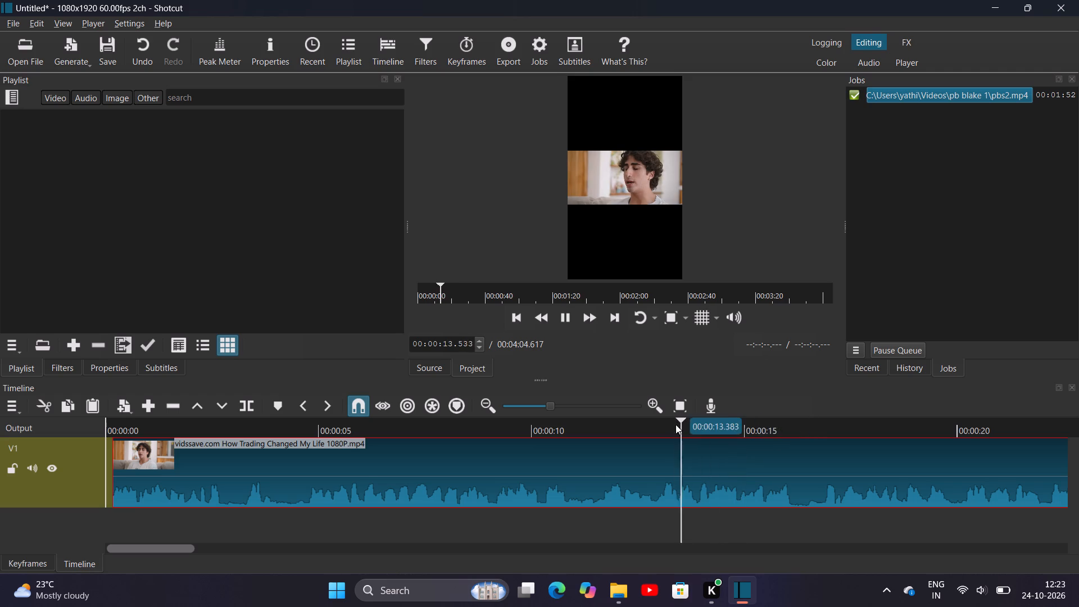
key(space)
key(space)
key(space)
key(space)
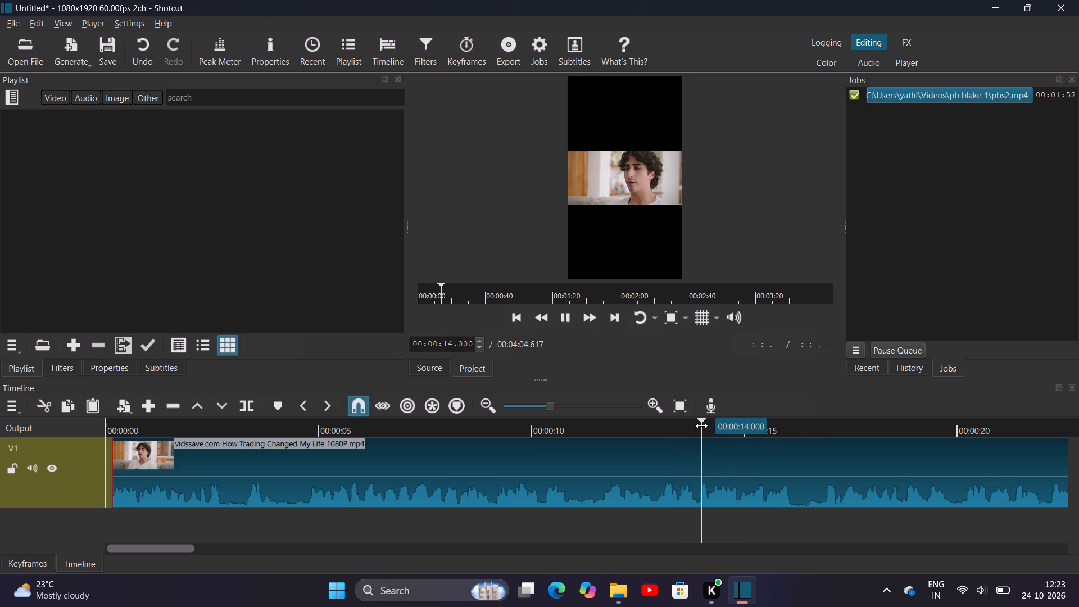
key(space)
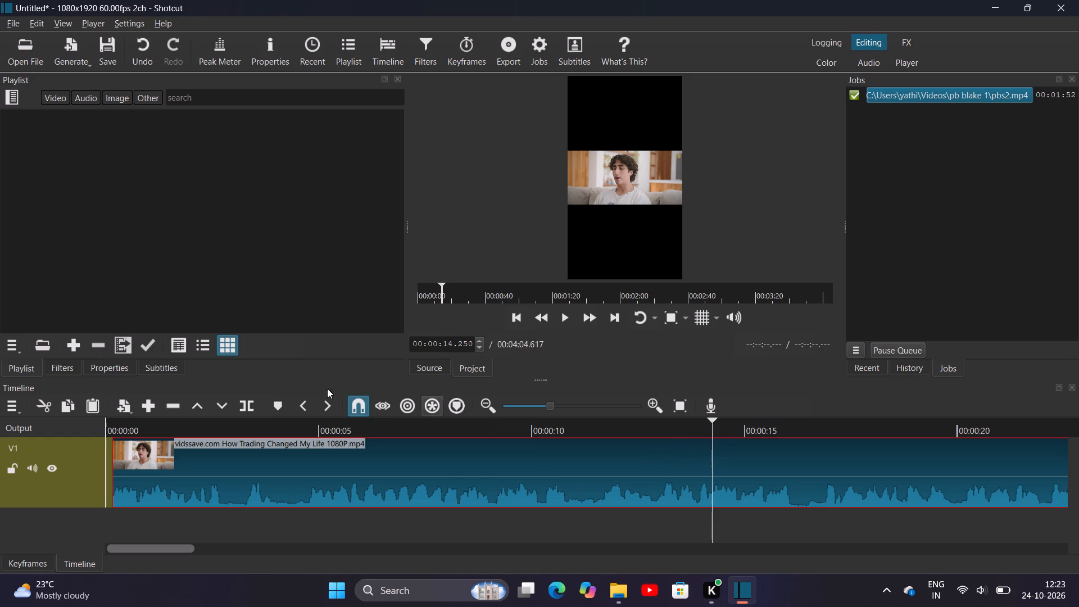
click(244, 404)
right_click(483, 482)
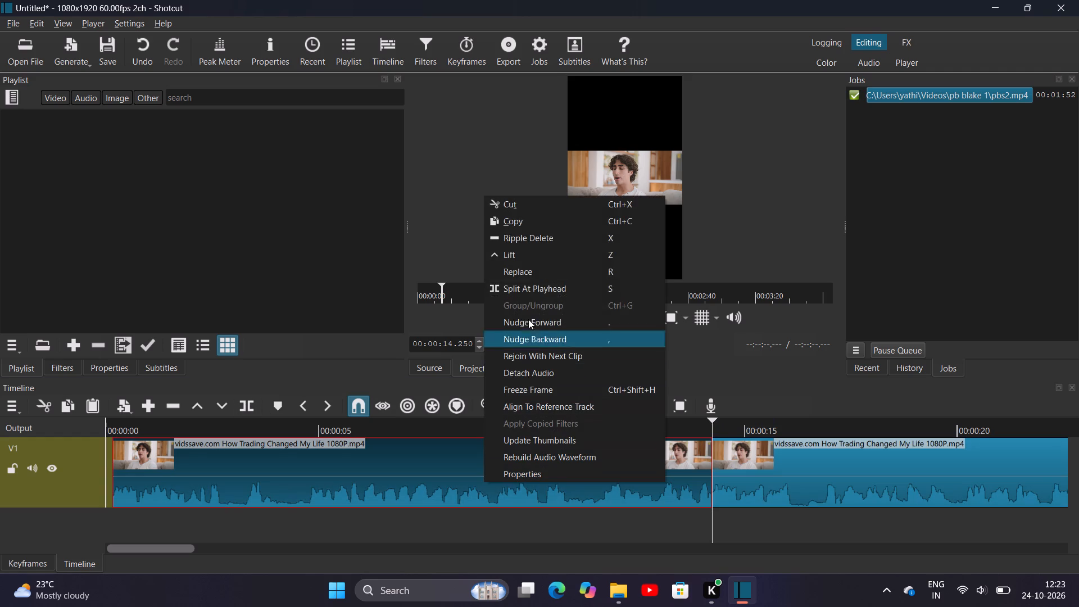
click(550, 209)
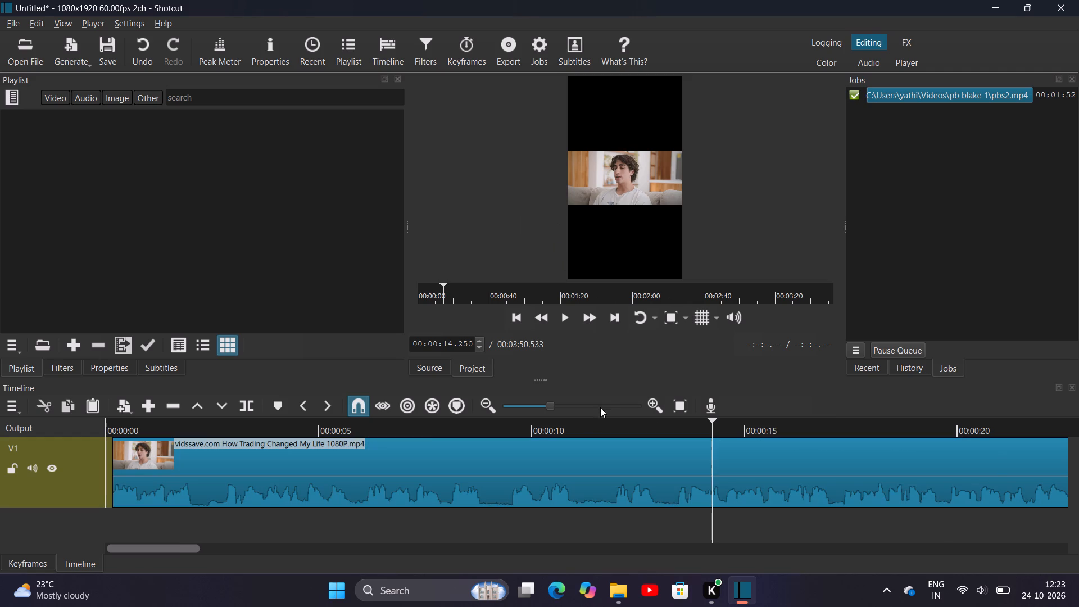
Play the shortened clip from its beginning to check the new opening.
click(419, 298)
key(space)
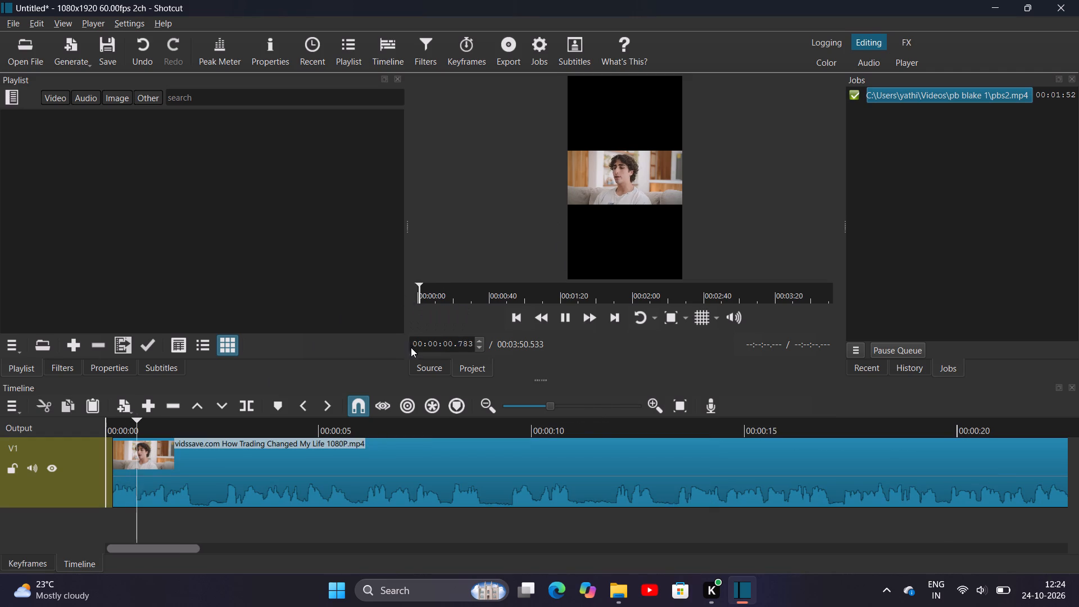
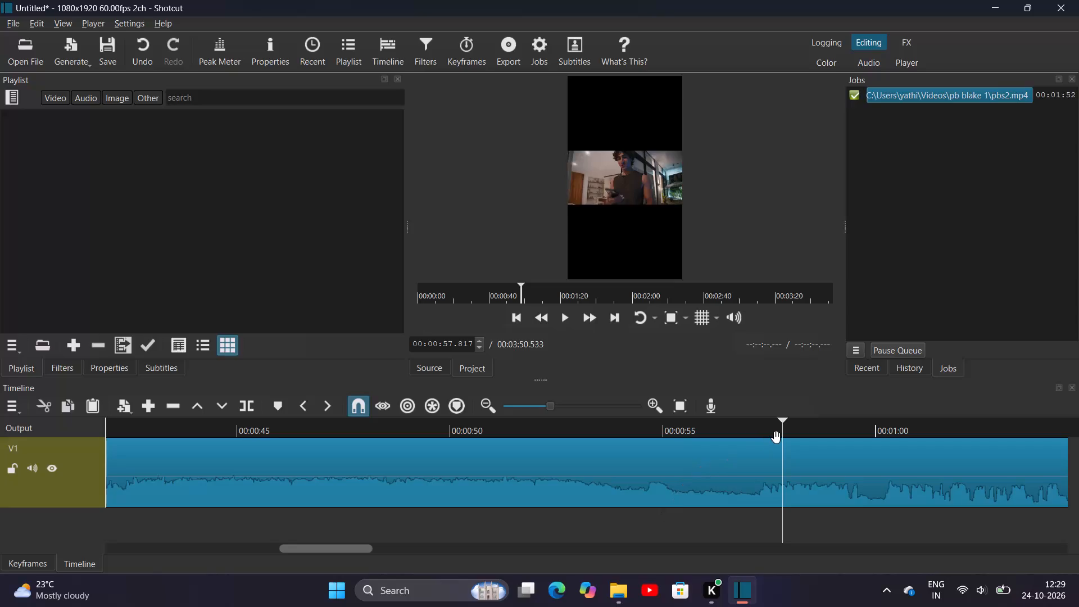
Replay around 00:00:55 to 00:00:58 to find the cut point and split the V1 clip at 00:00:57.050.
drag(781, 433, 738, 433)
key(space)
key(space)
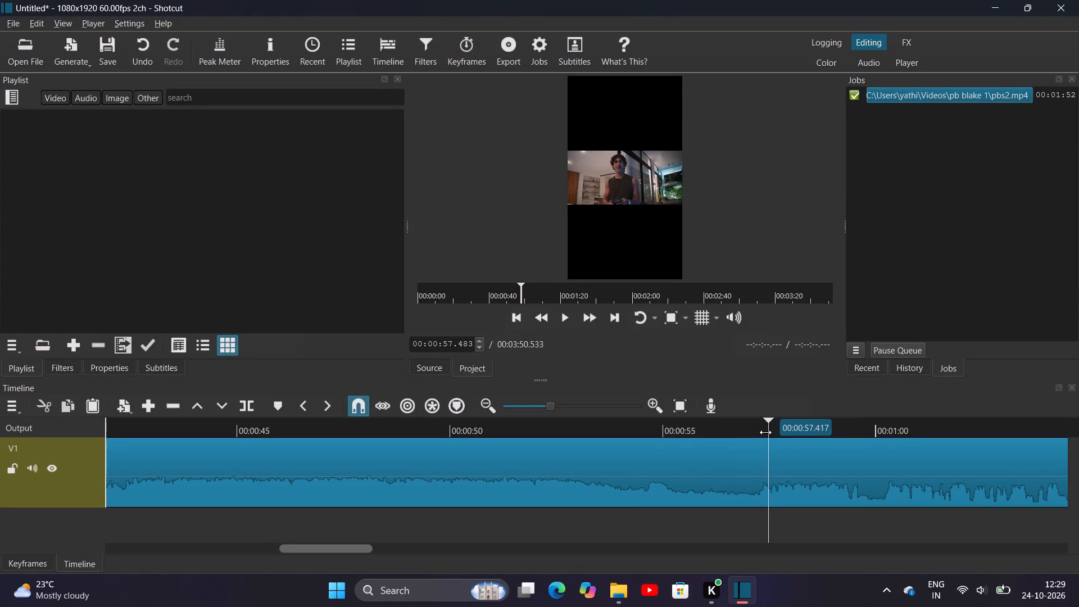
drag(766, 431, 709, 434)
key(space)
key(space)
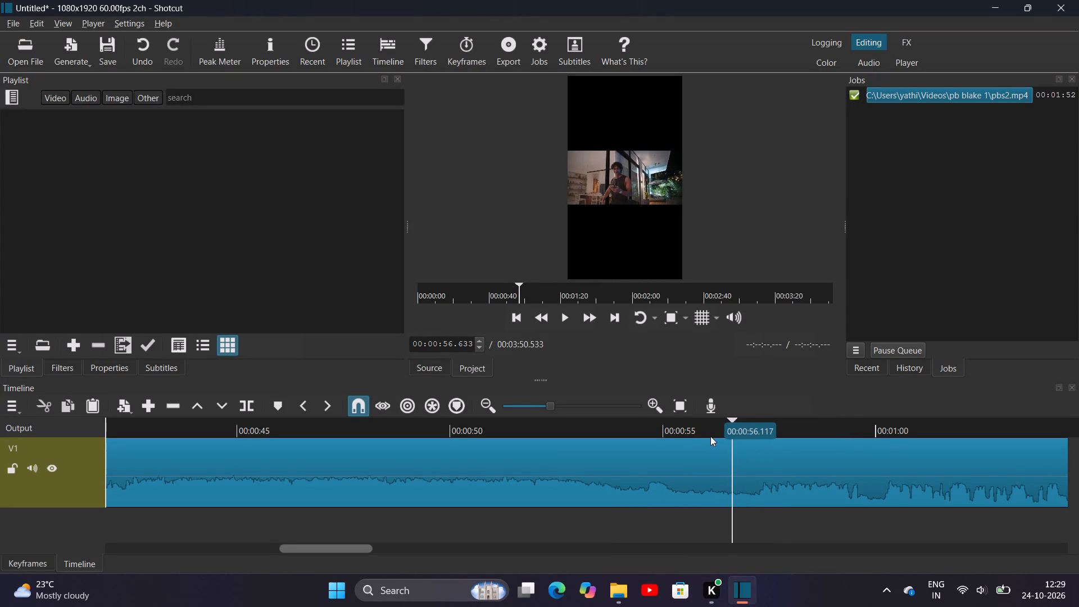
key(space)
key(space)
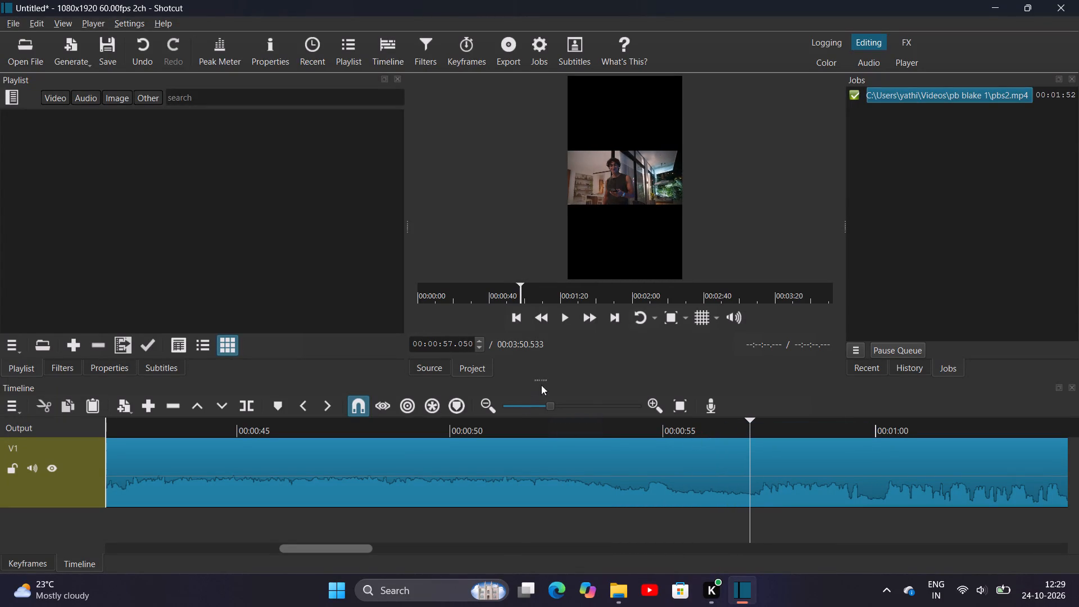
click(253, 409)
Add a Size, Position & Rotate filter to the V1 clip before the 00:00:57.050 split.
click(369, 477)
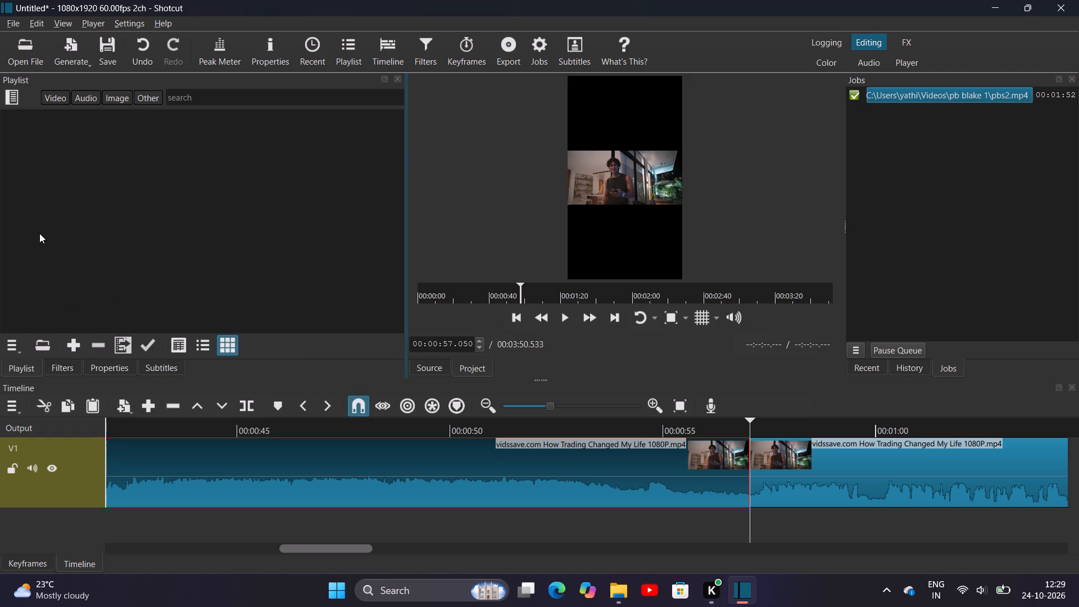
click(57, 371)
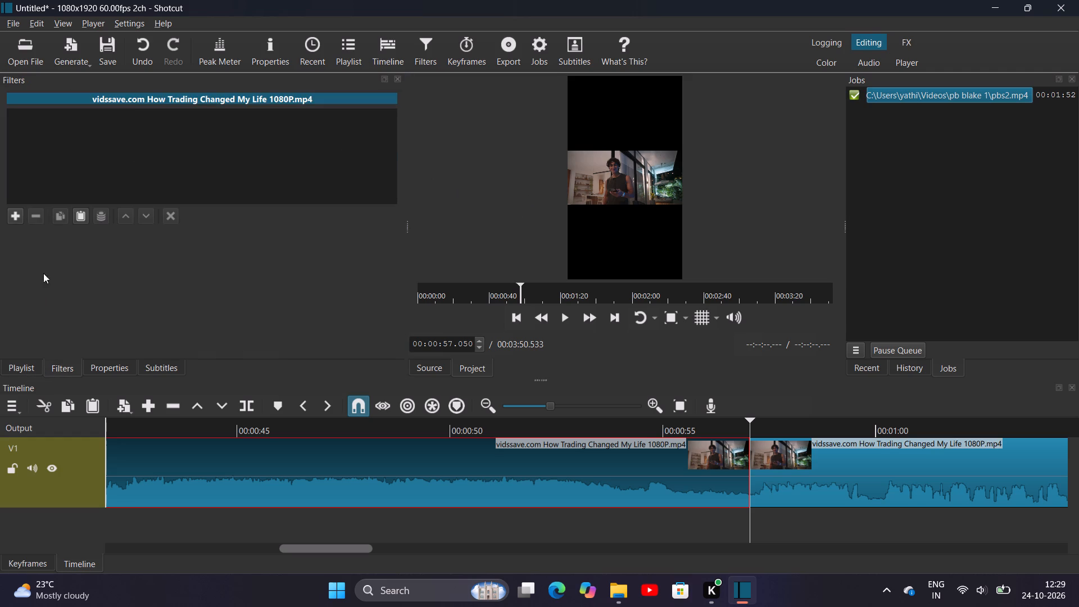
click(19, 220)
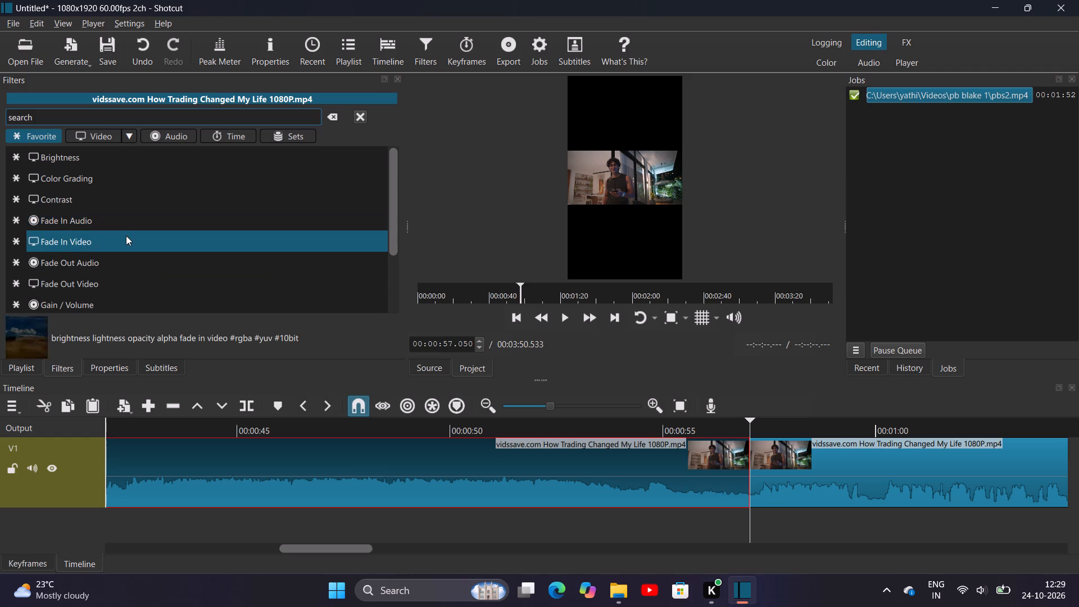
scroll(126, 237, down, 1)
scroll(126, 238, up, 1)
scroll(128, 240, down, 2)
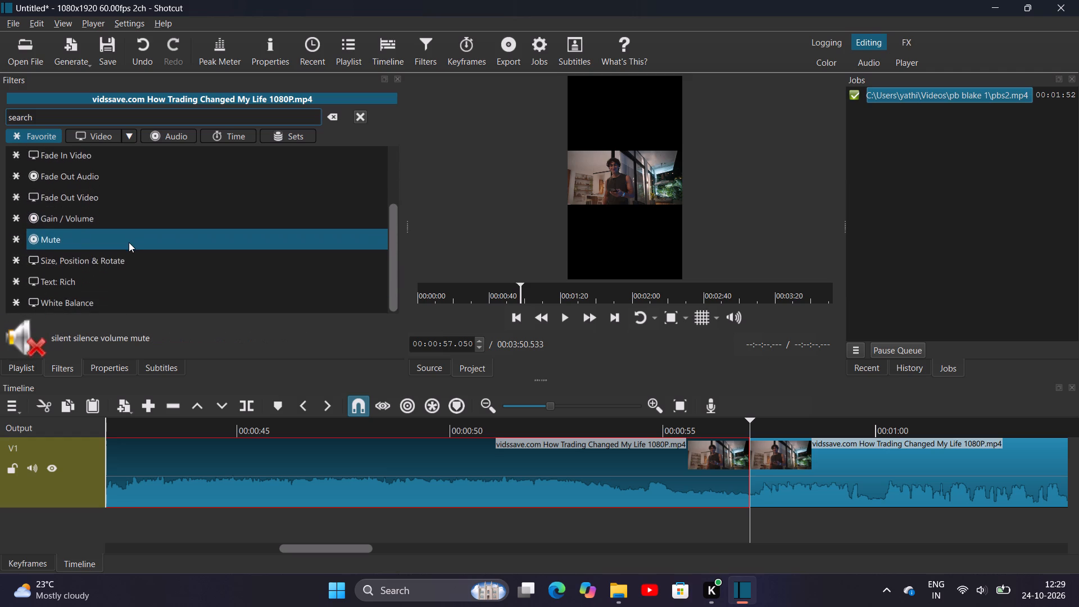
scroll(129, 242, up, 3)
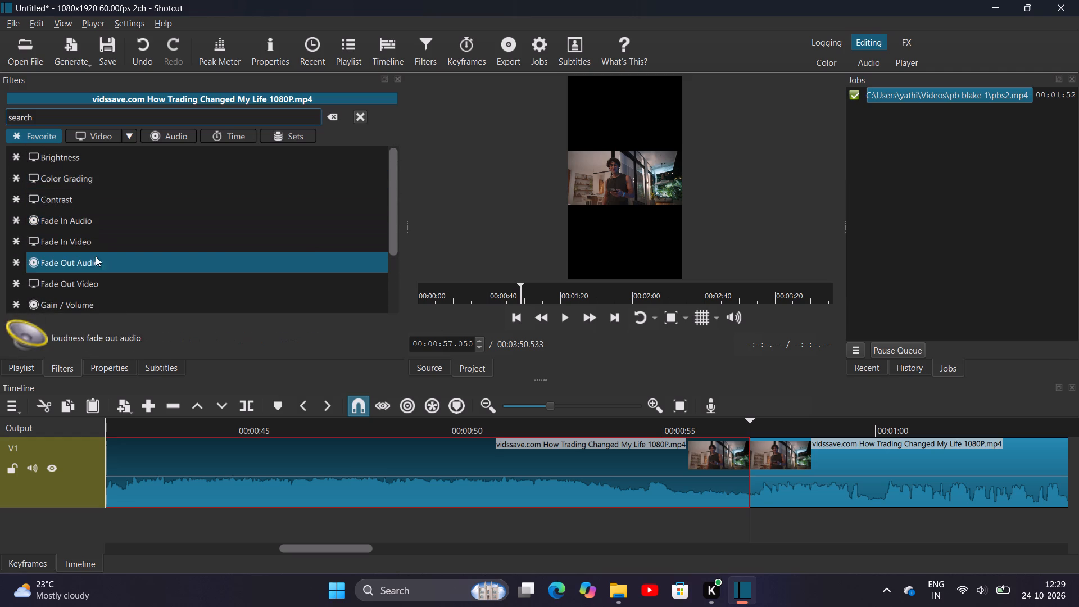
scroll(96, 274, down, 2)
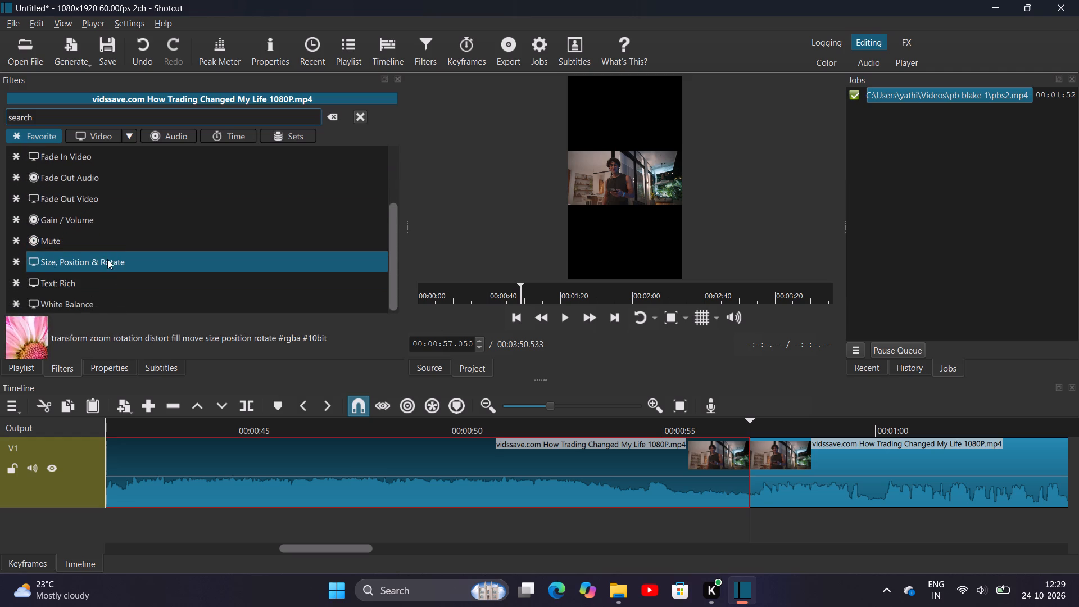
click(108, 260)
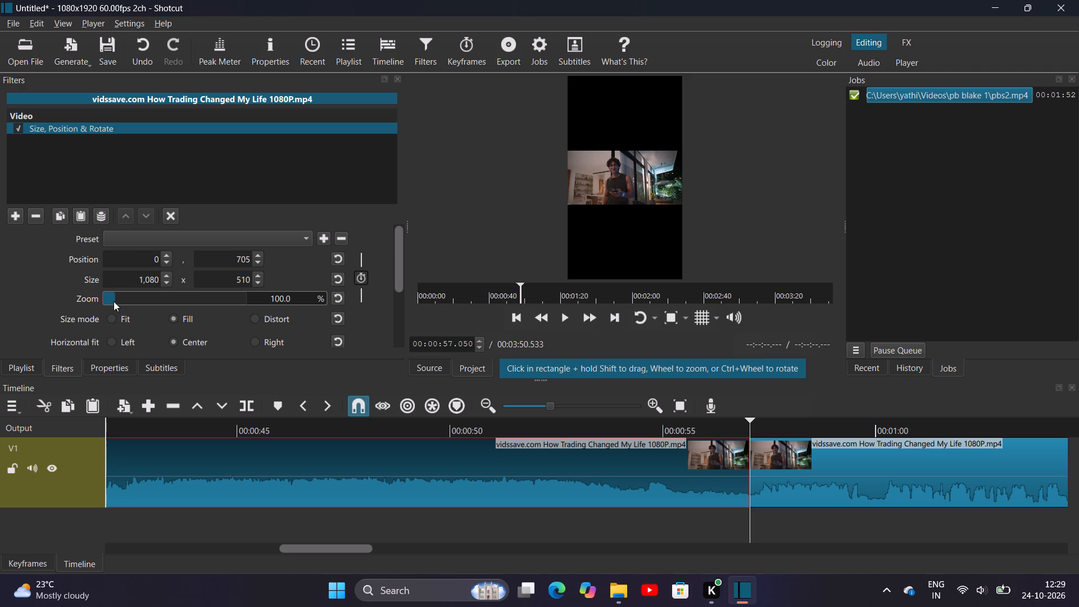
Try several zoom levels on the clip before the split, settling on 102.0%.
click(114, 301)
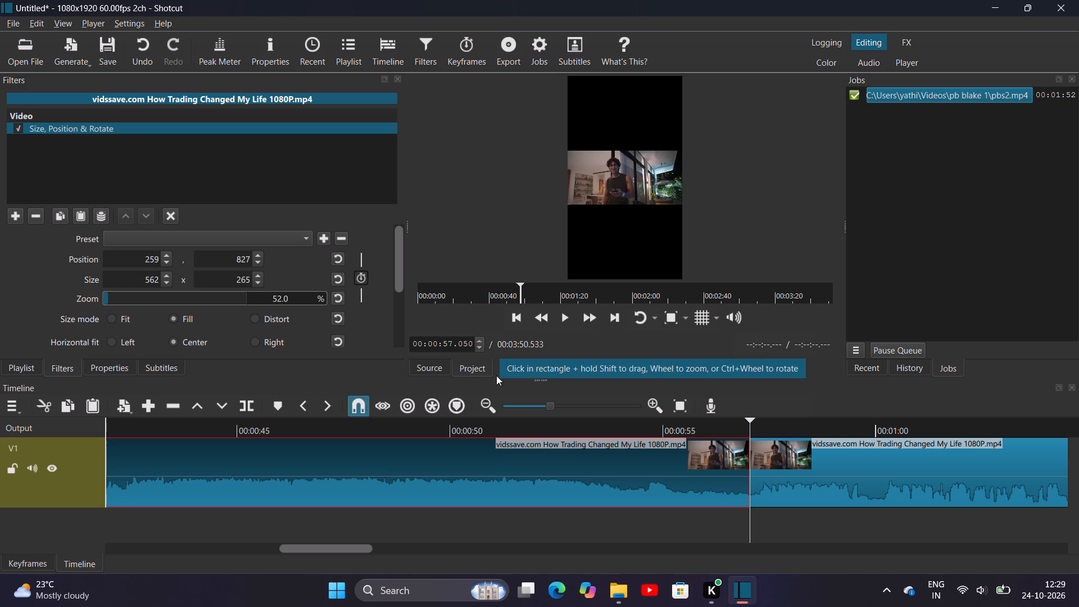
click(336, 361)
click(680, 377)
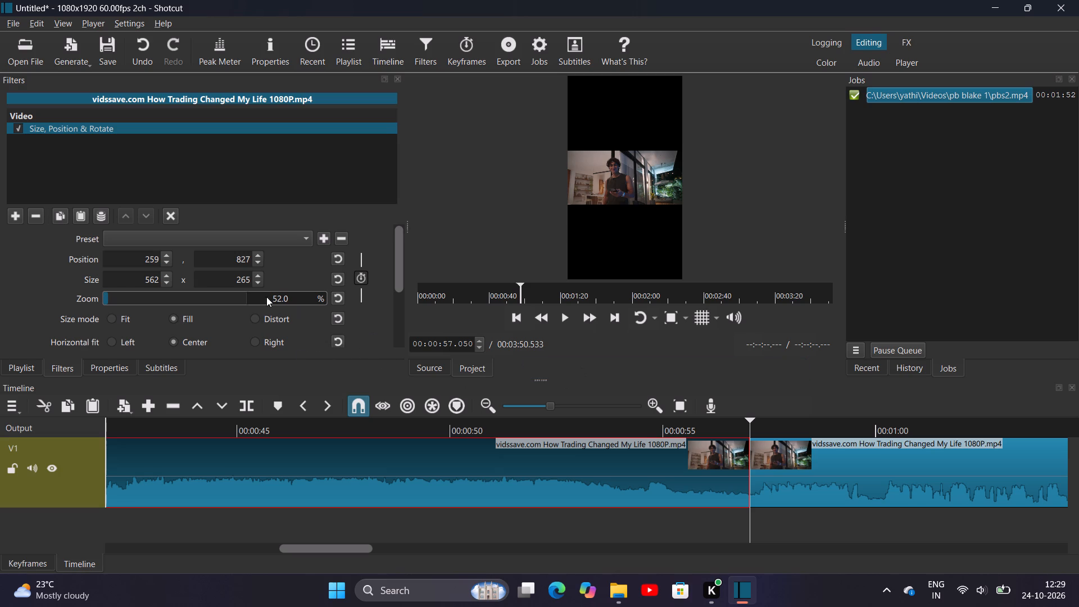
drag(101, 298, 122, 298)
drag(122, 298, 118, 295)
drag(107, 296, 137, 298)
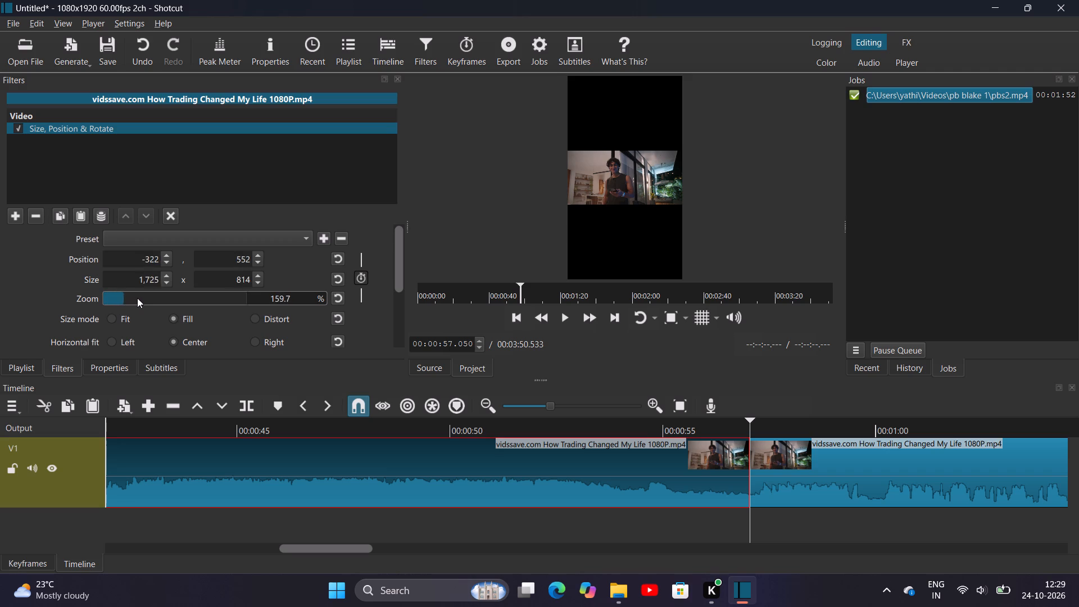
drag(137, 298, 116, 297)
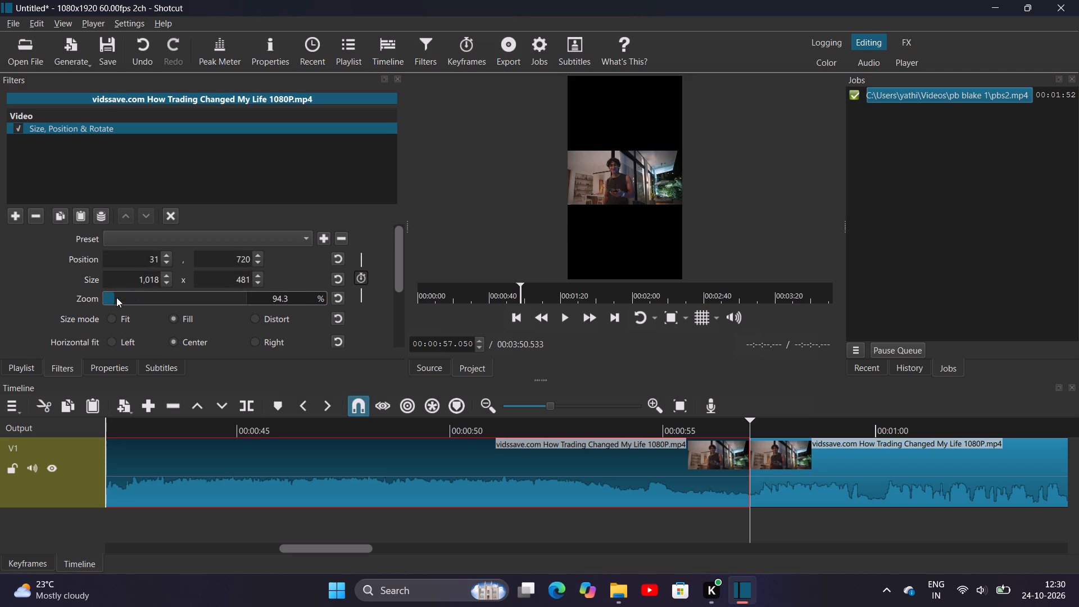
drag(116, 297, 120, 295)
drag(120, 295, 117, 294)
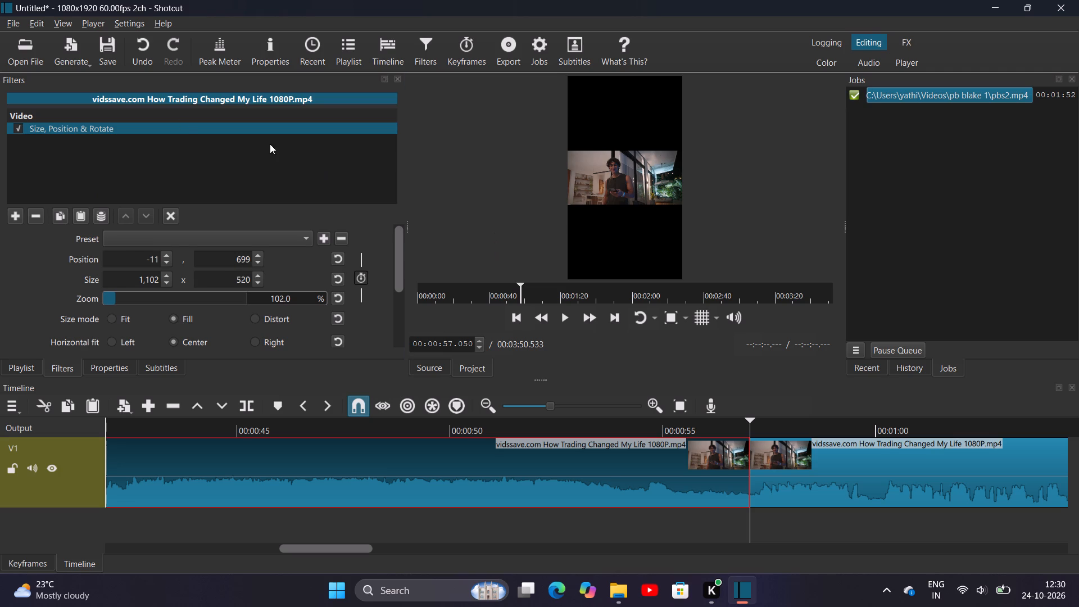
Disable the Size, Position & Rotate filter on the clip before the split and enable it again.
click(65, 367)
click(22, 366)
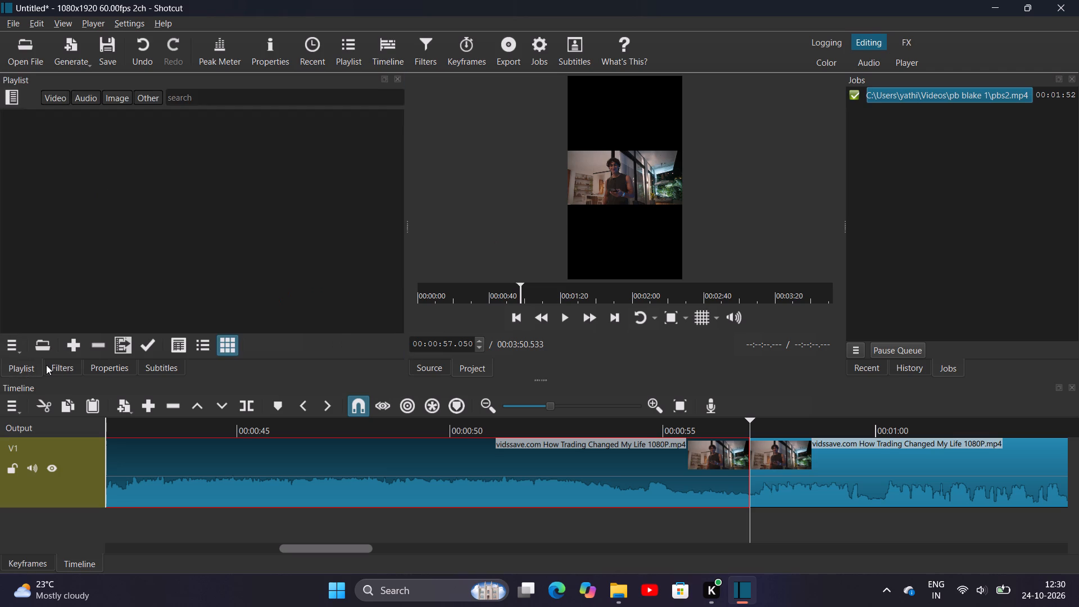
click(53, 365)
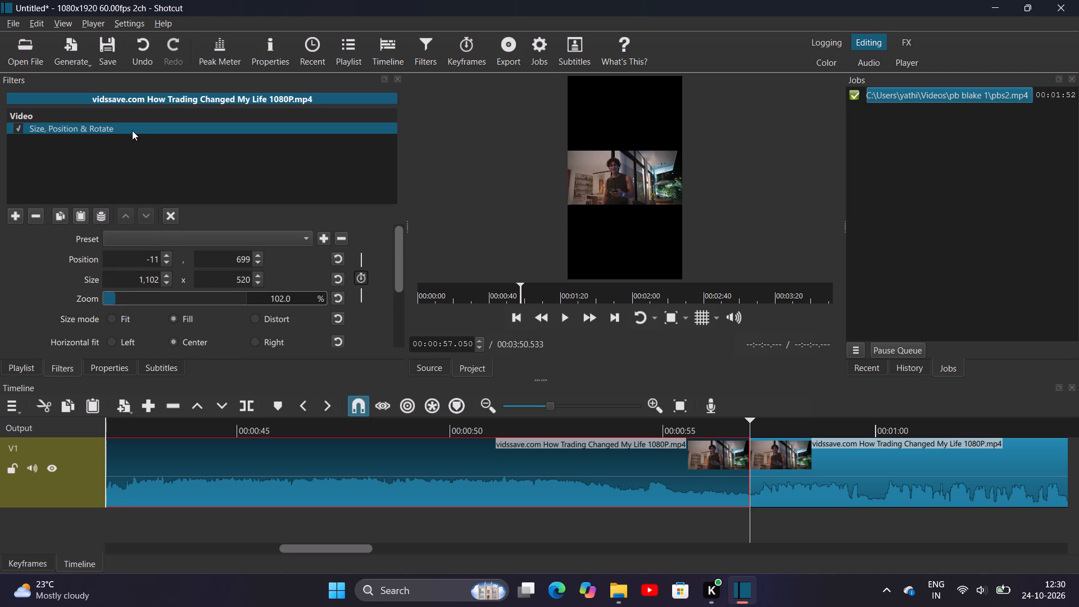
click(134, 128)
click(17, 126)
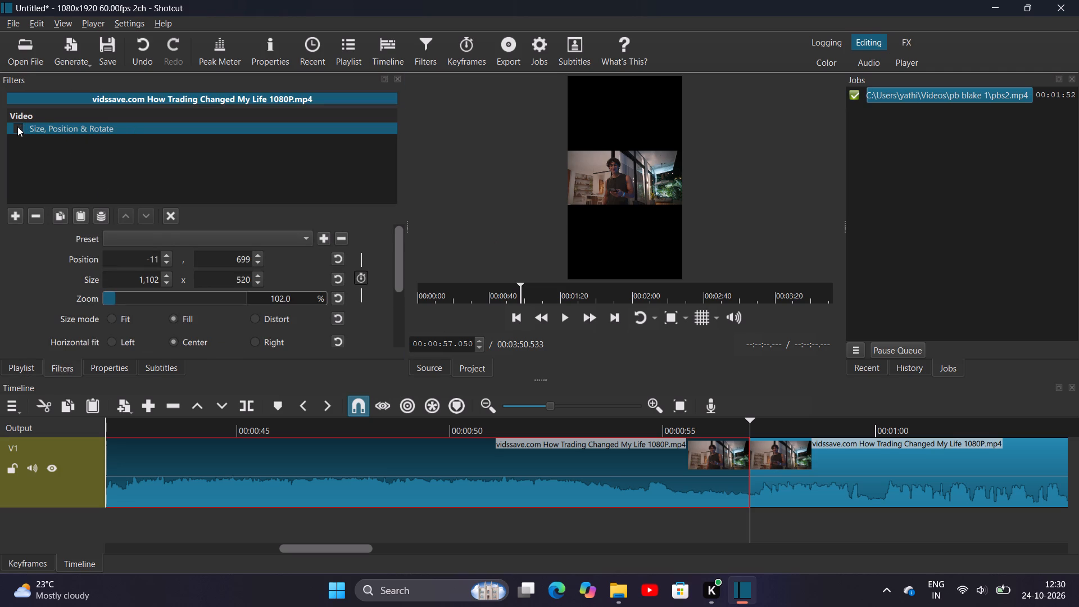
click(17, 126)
Shift the V1 clip before the split slightly earlier, opening a narrow gap ahead of the following clip.
drag(481, 230, 478, 241)
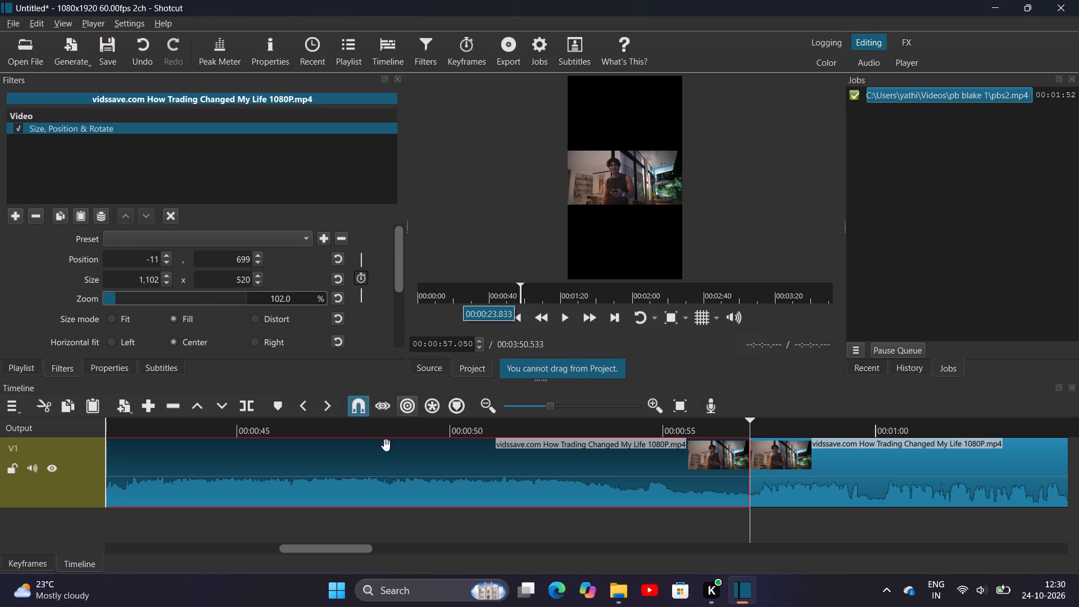
drag(347, 471, 225, 172)
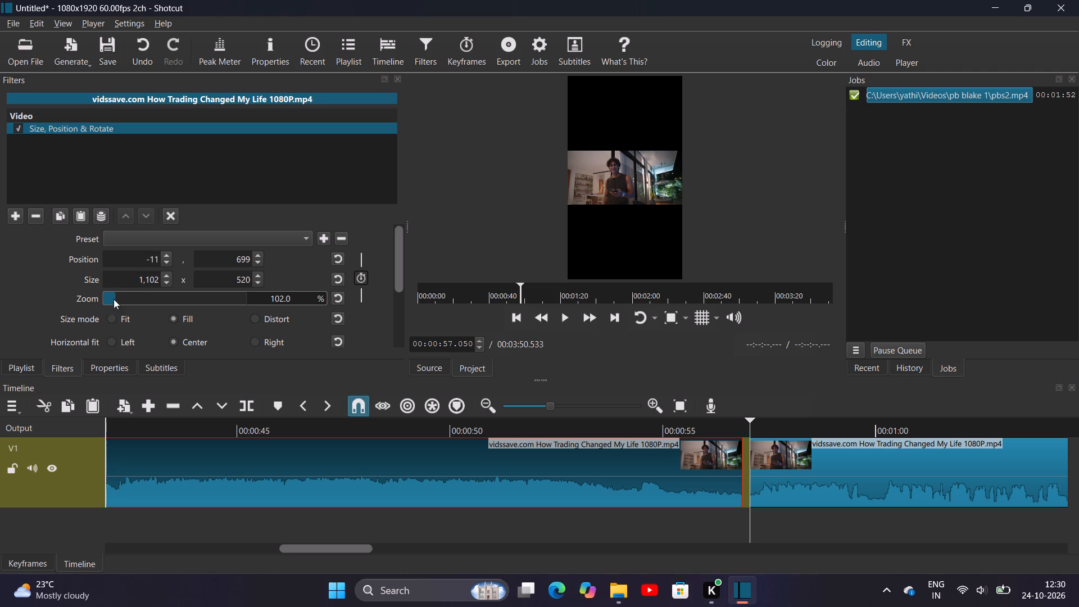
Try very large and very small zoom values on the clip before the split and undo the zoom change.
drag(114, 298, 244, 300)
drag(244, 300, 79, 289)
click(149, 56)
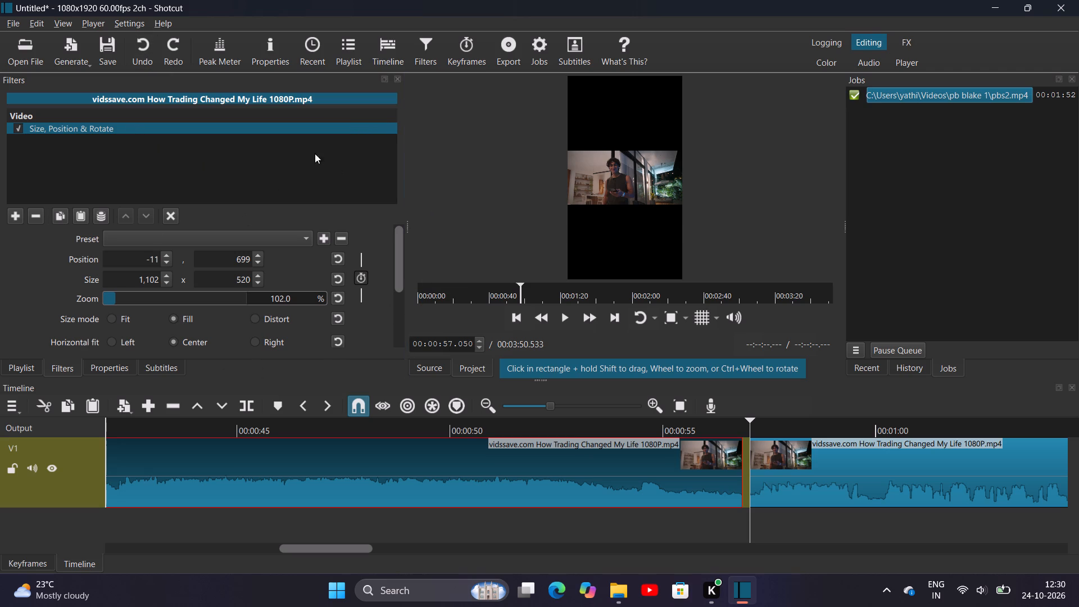
Add a Size, Position & Rotate filter to the V1 clip after the 00:00:57.050 split.
click(20, 366)
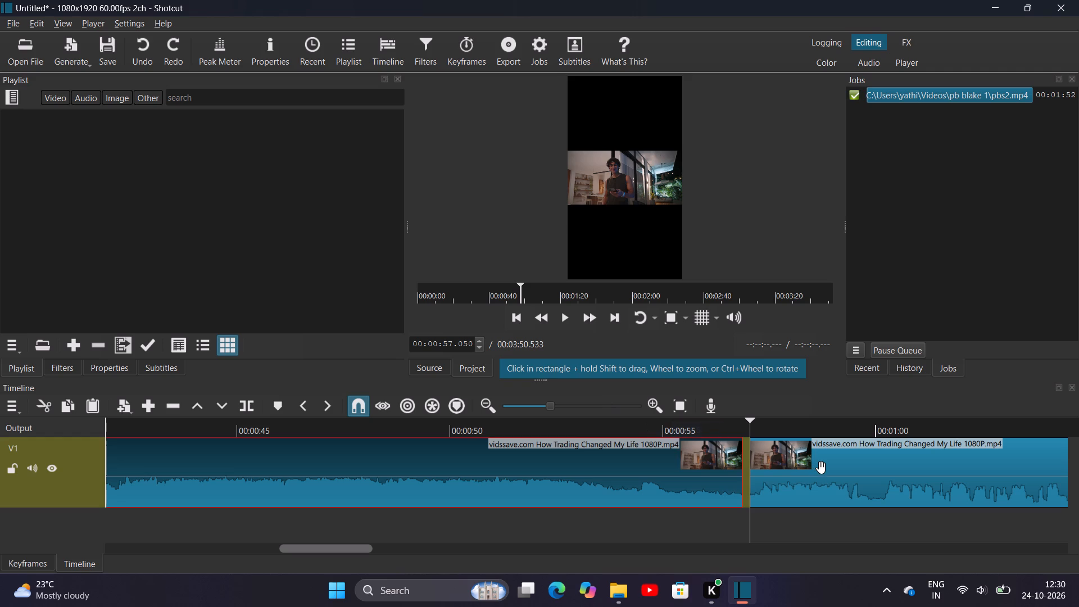
click(840, 462)
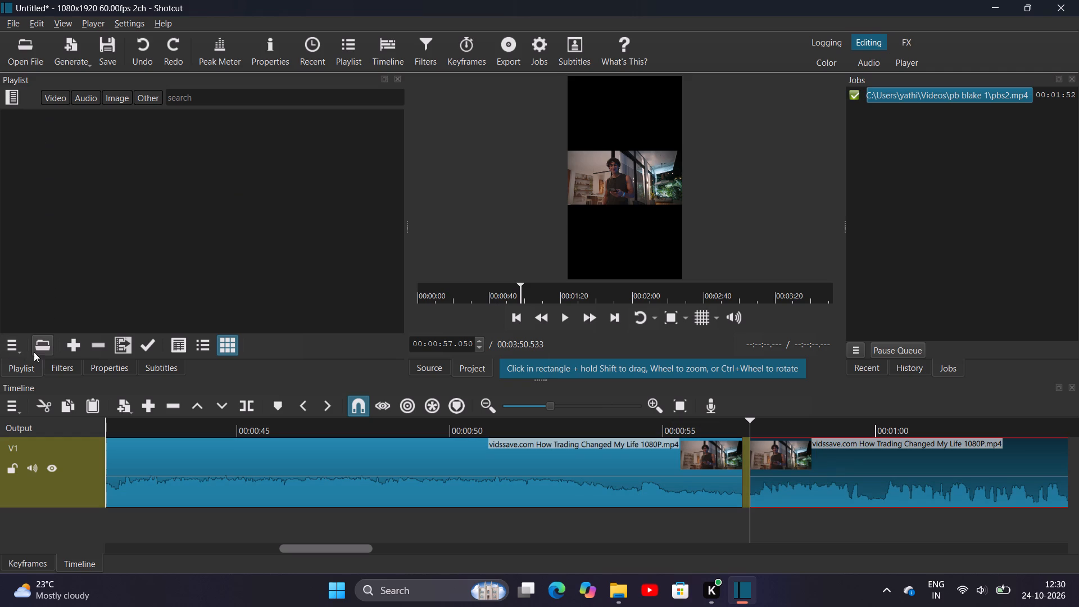
click(46, 365)
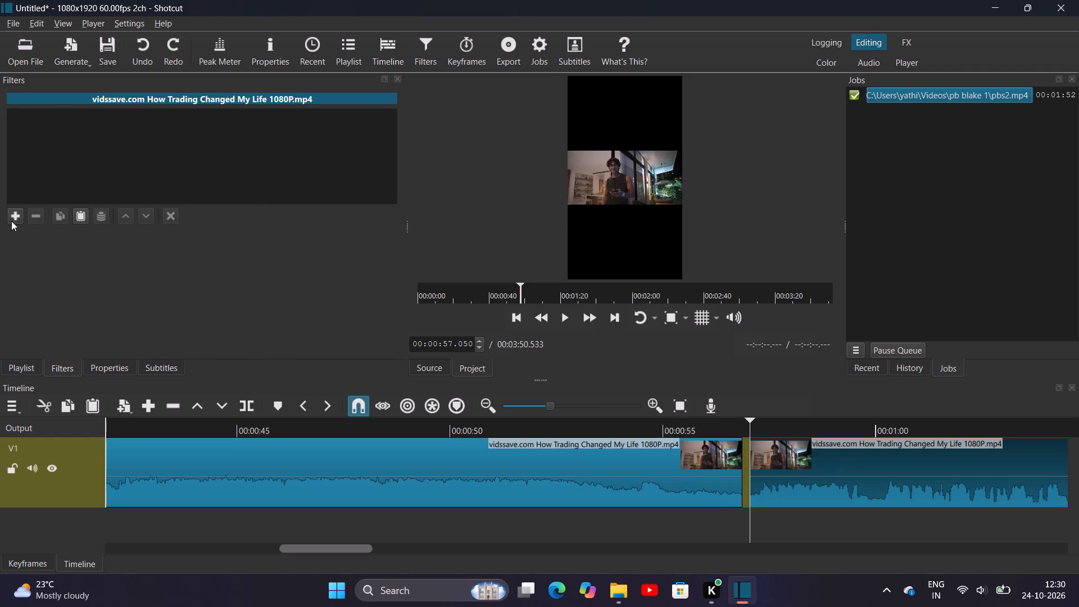
click(11, 221)
scroll(84, 266, down, 3)
click(84, 262)
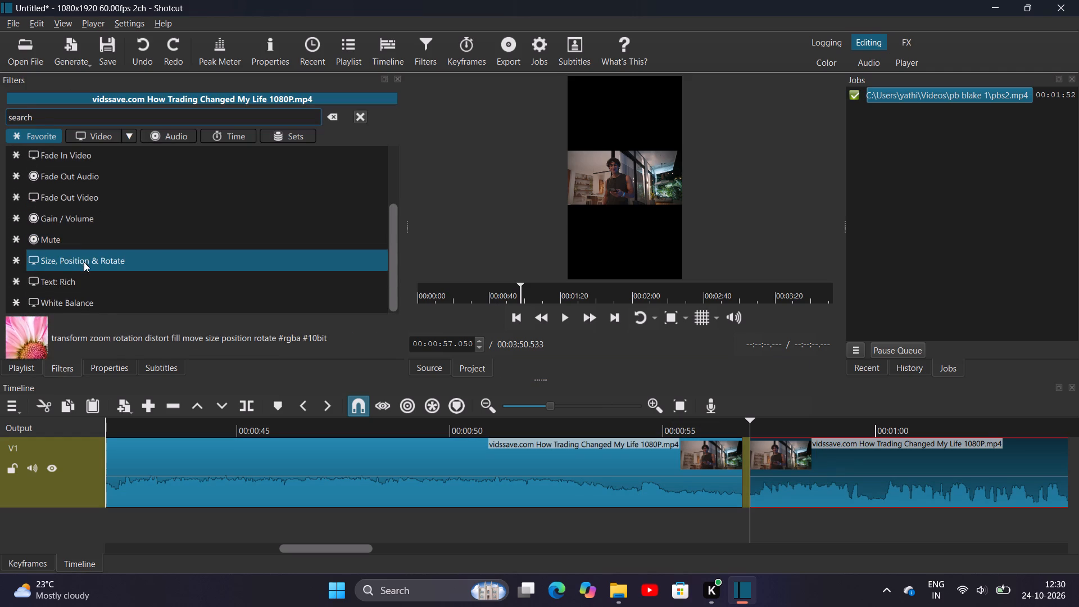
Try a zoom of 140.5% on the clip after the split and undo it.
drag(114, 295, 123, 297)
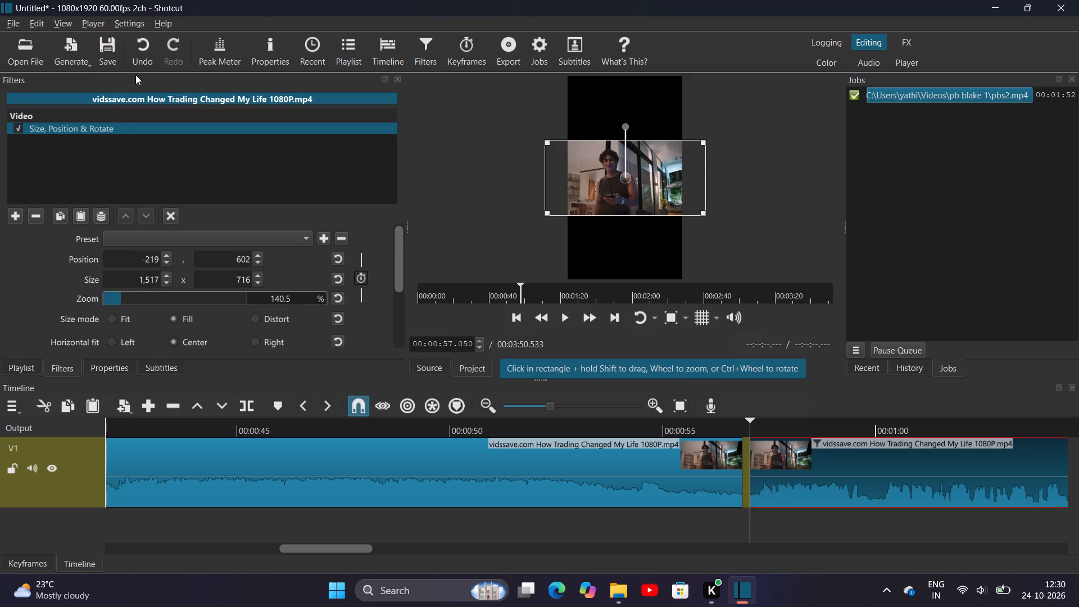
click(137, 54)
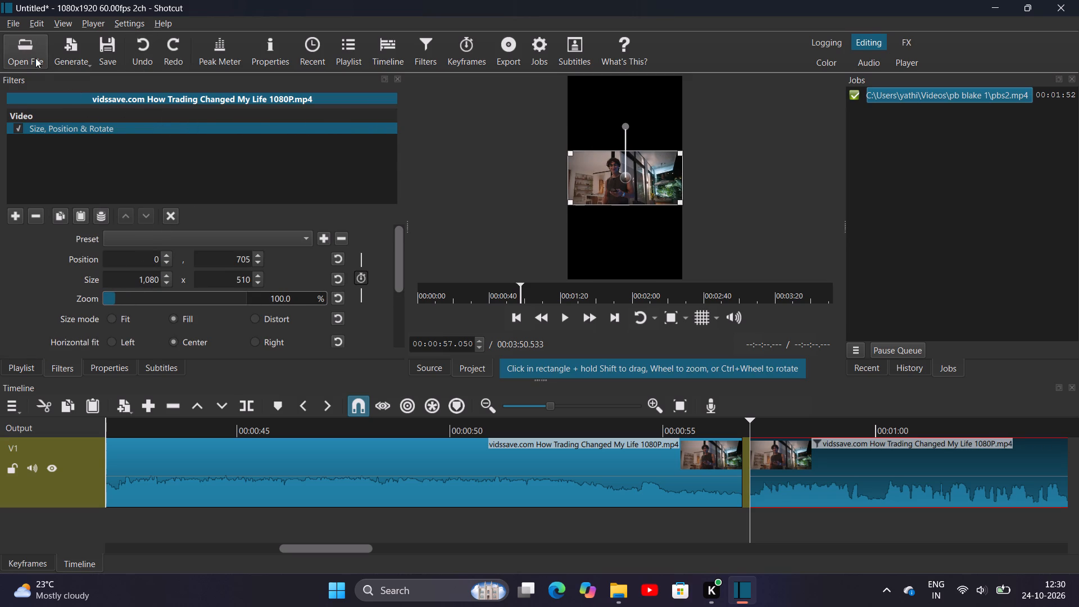
Set the zoom of the V1 clip before the split to 109.7%.
click(436, 475)
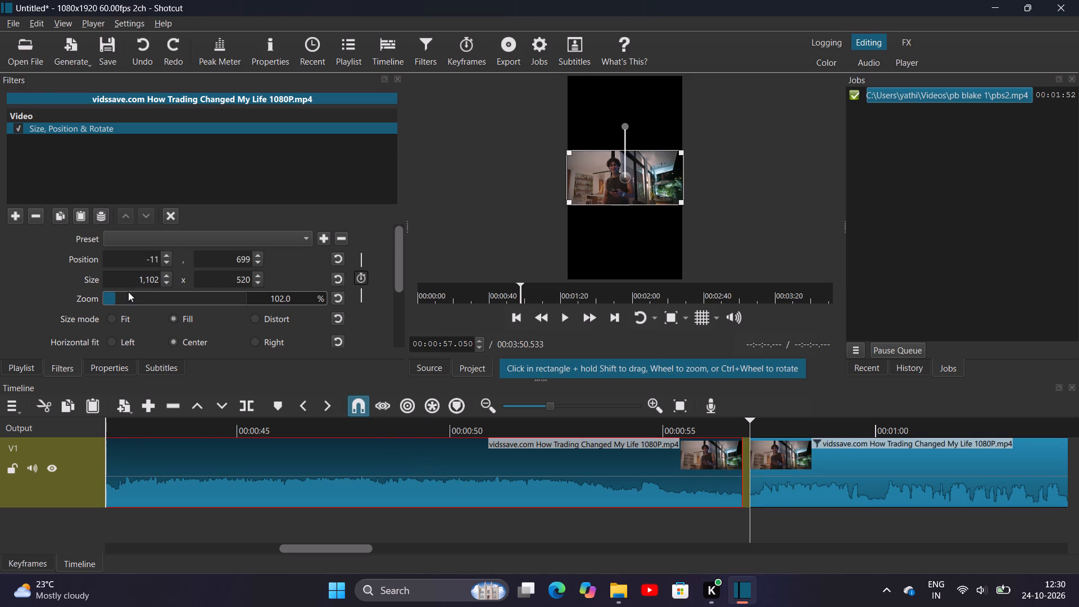
drag(114, 300, 121, 301)
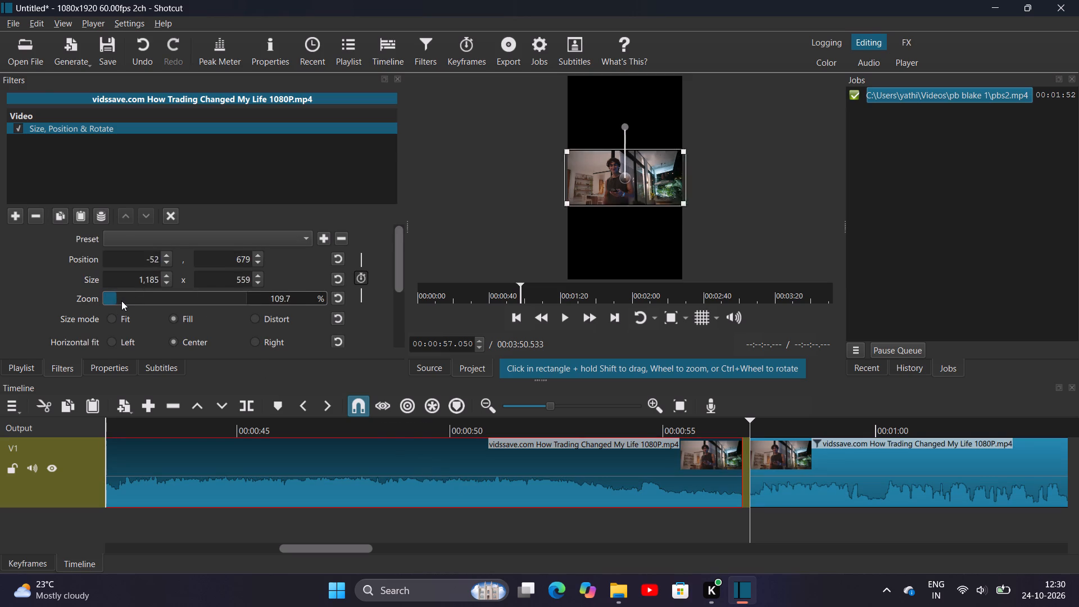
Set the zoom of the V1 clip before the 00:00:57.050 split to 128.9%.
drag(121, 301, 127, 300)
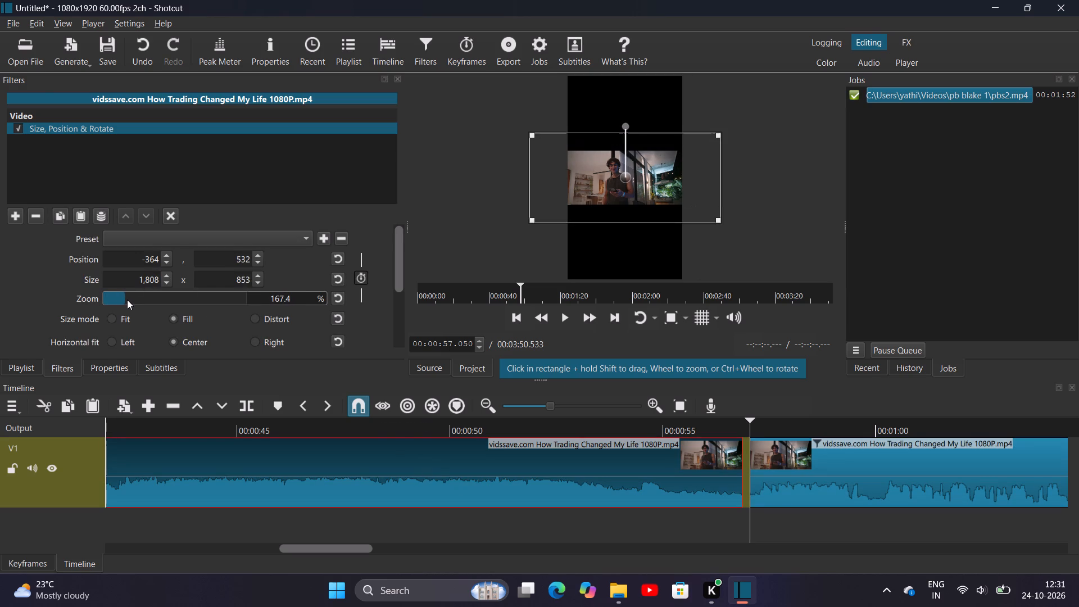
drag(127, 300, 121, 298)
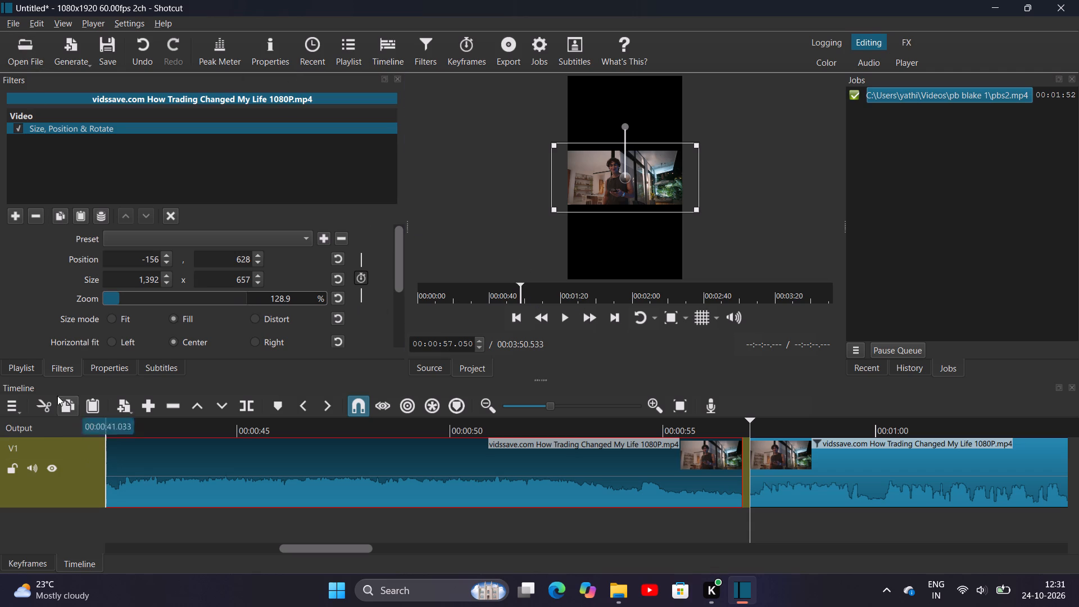
Play past the 00:00:57.050 split, and cut the clip after it out of the V1 track.
click(92, 370)
click(12, 364)
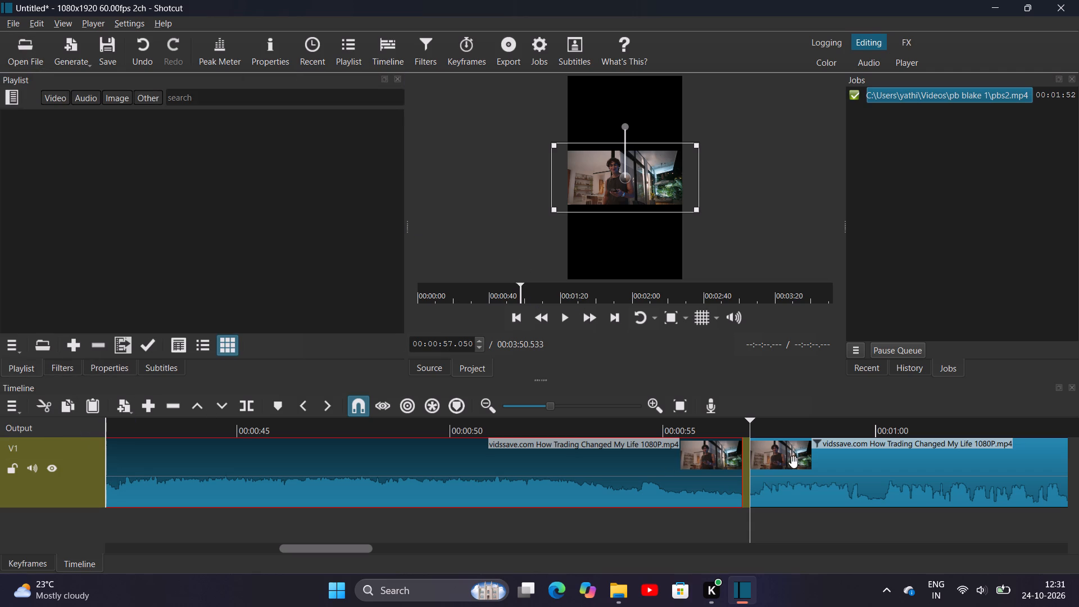
click(794, 462)
click(674, 482)
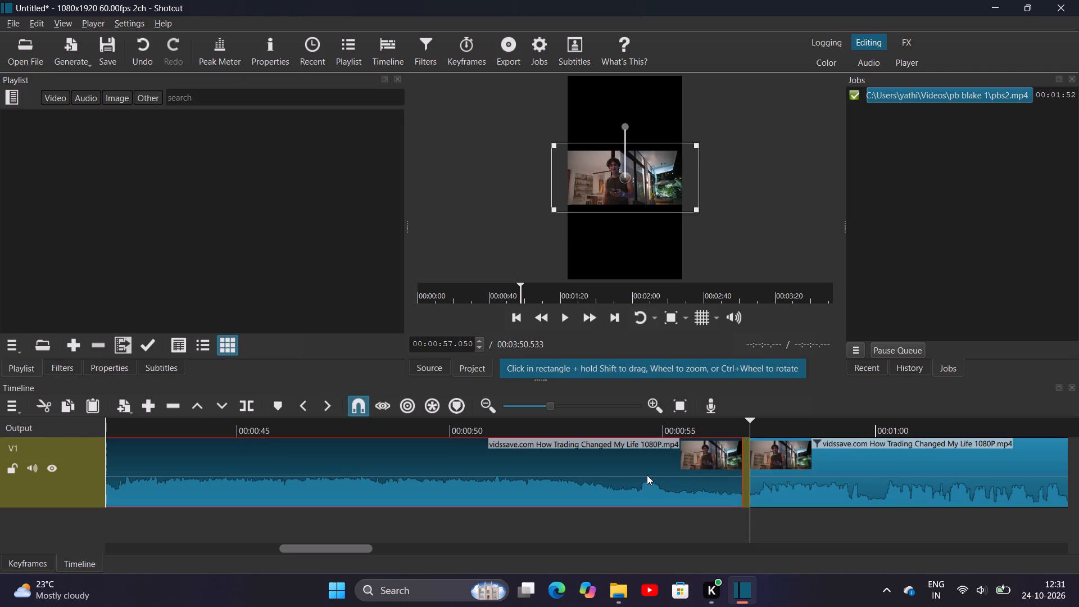
key(space)
key(space)
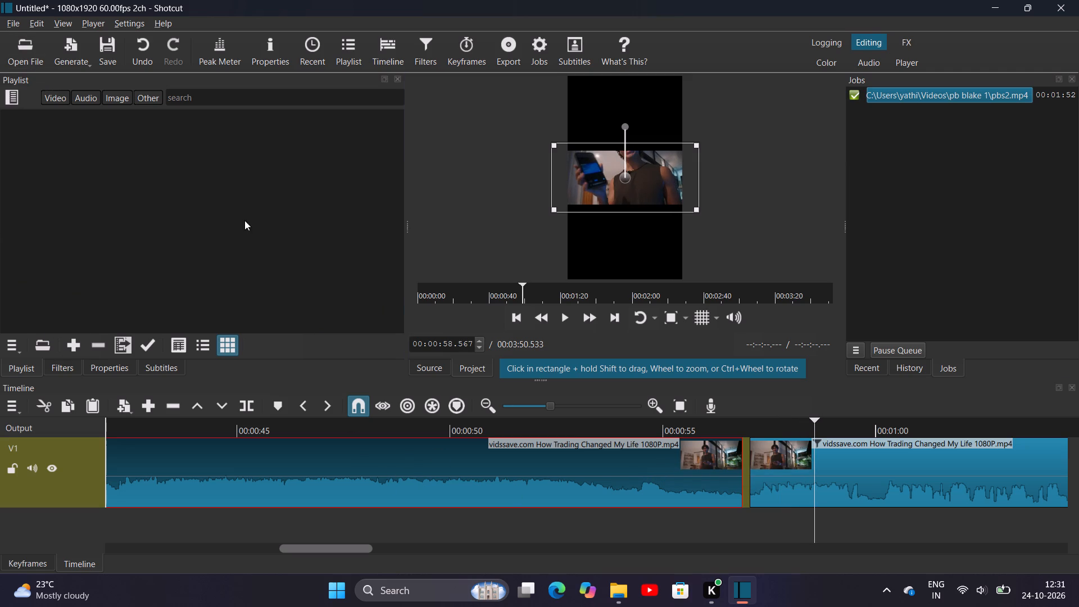
right_click(901, 464)
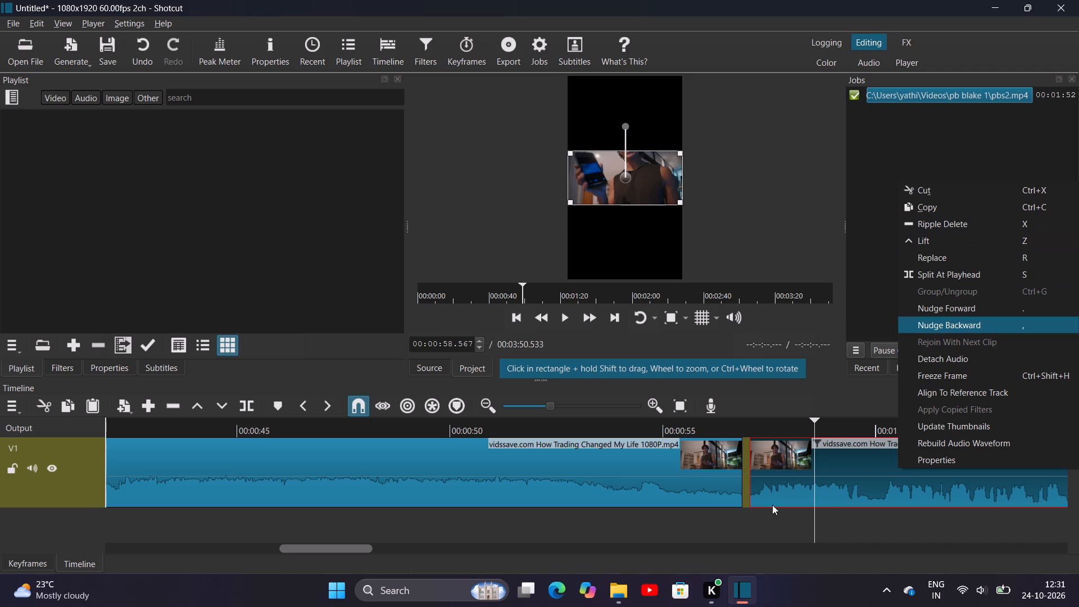
click(663, 487)
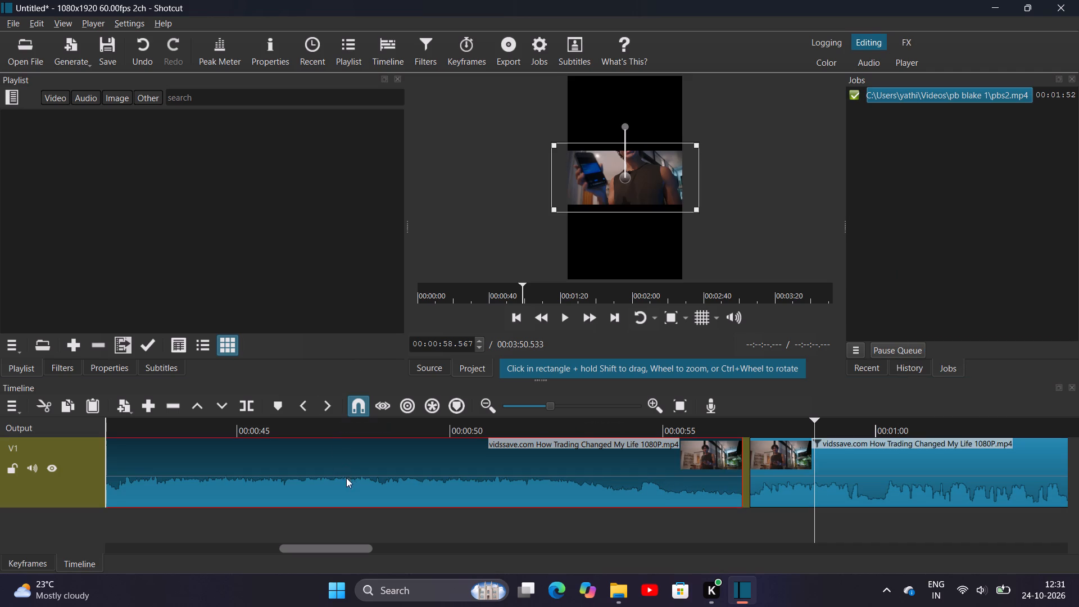
right_click(869, 464)
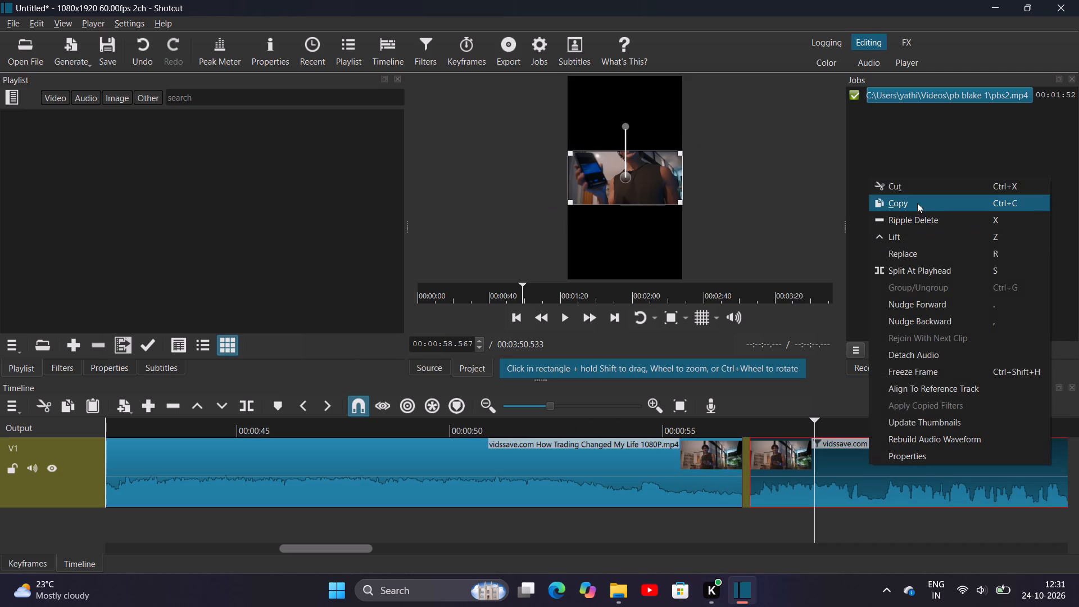
click(918, 191)
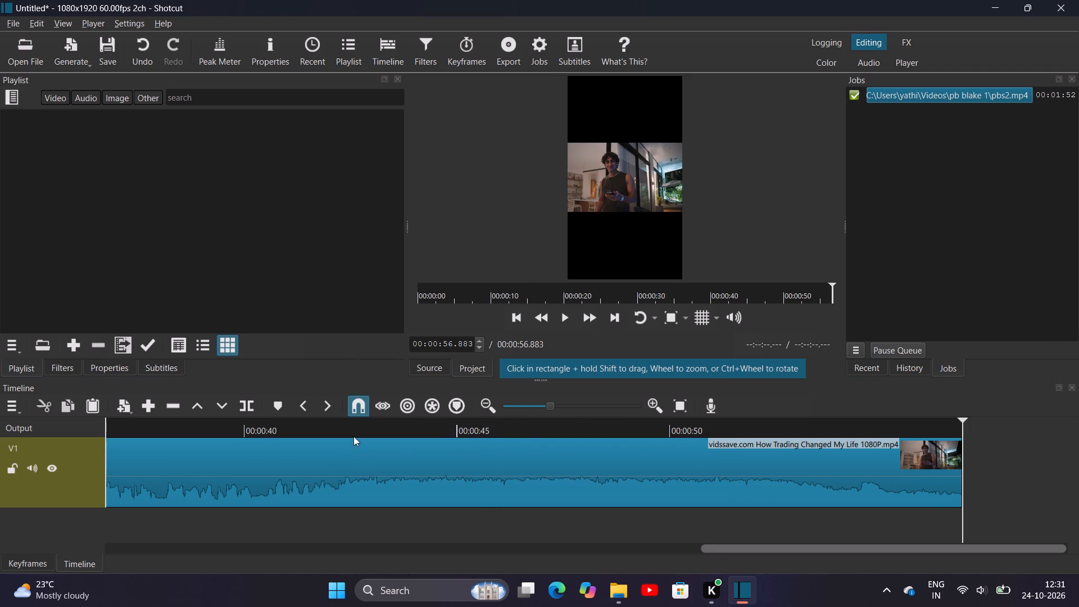
Play the remaining V1 clip from its start and again near its end to review the framing.
click(418, 296)
key(space)
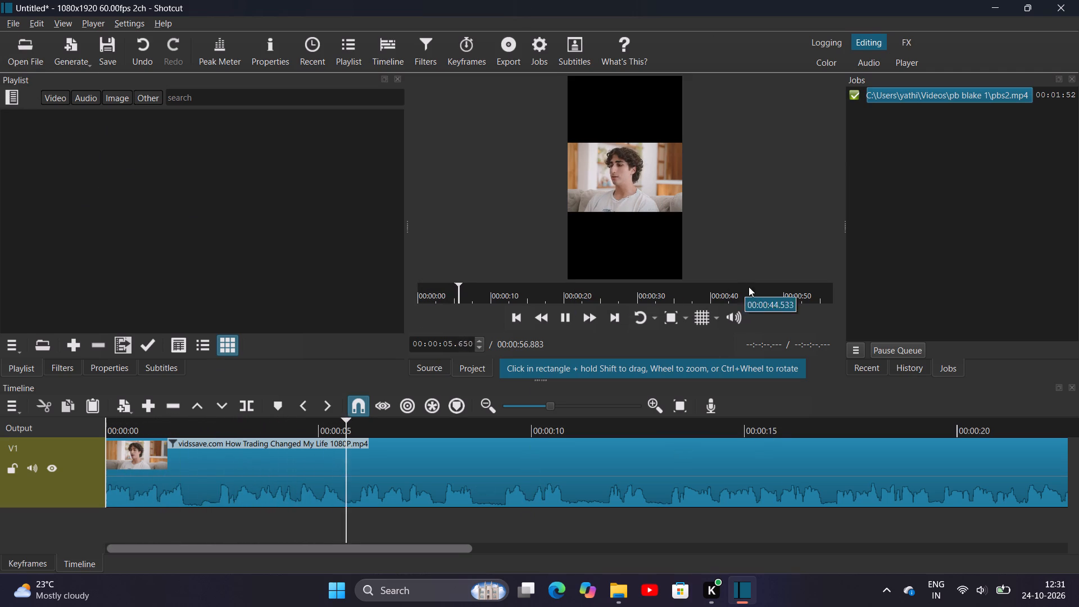
click(803, 291)
key(space)
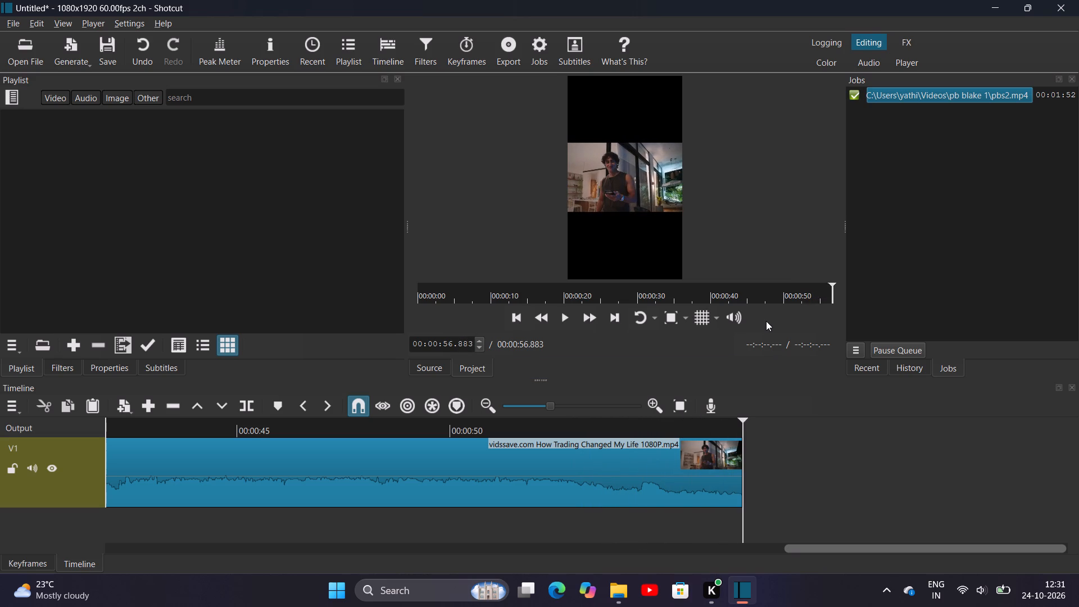
click(16, 60)
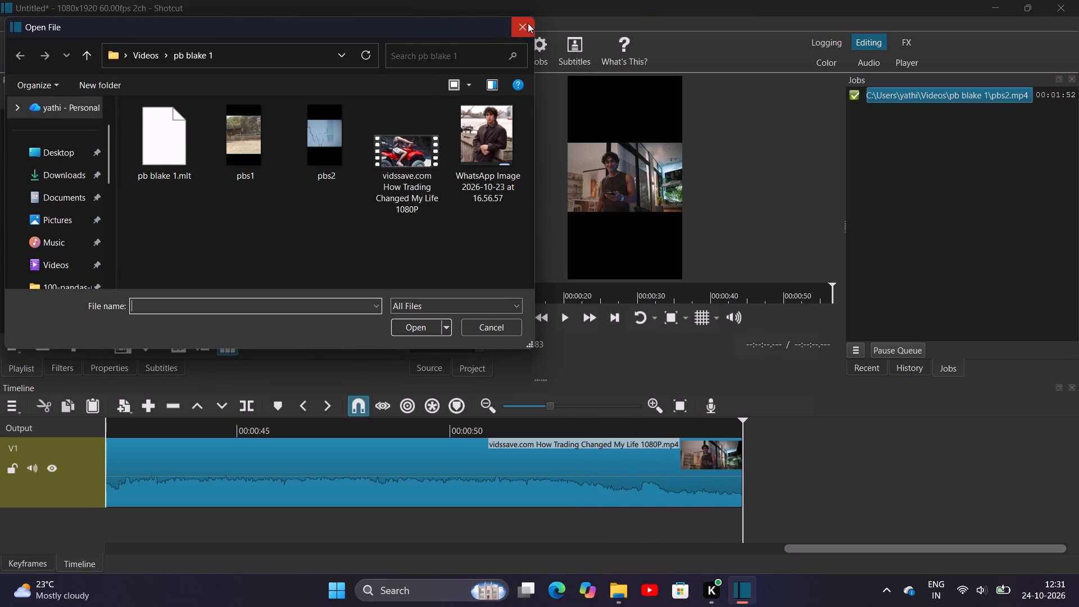
click(528, 23)
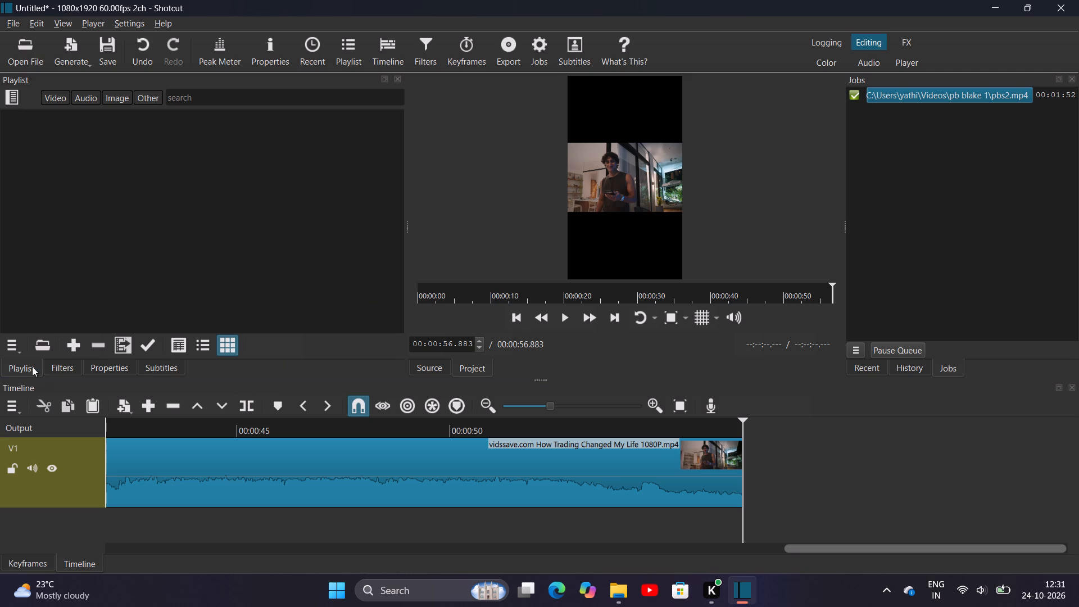
Add a second Size, Position & Rotate filter to the V1 clip and set its zoom to 109.7%.
click(57, 361)
click(12, 218)
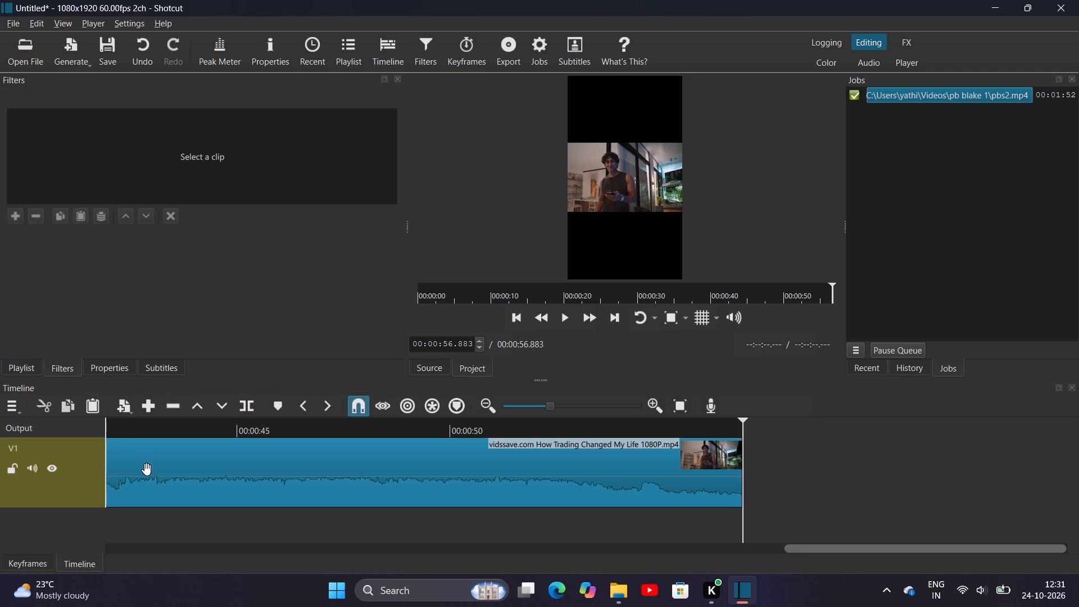
click(147, 469)
click(11, 221)
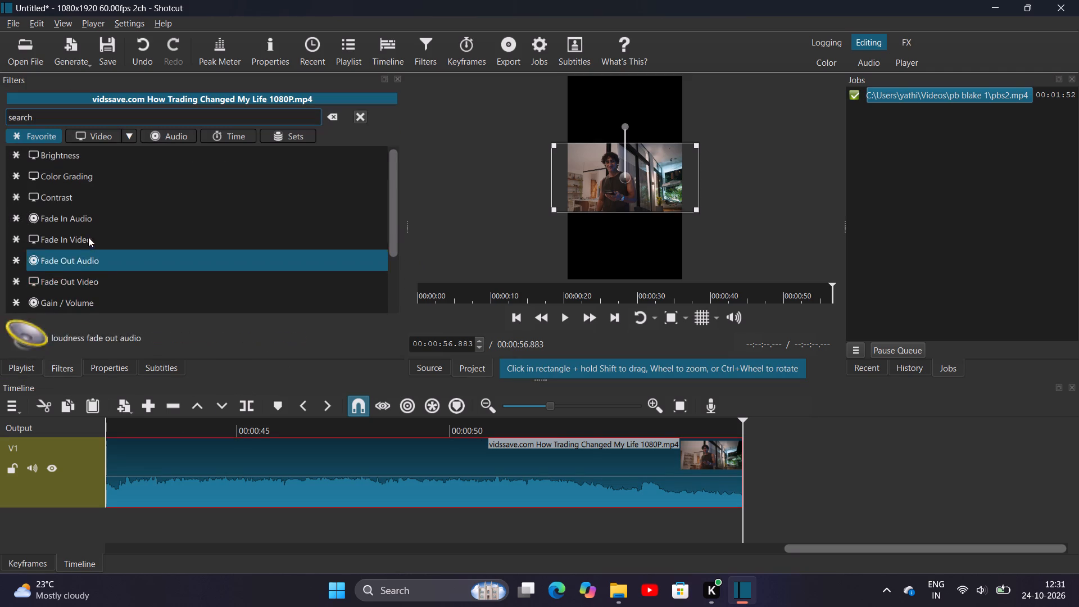
scroll(88, 278, down, 2)
click(84, 252)
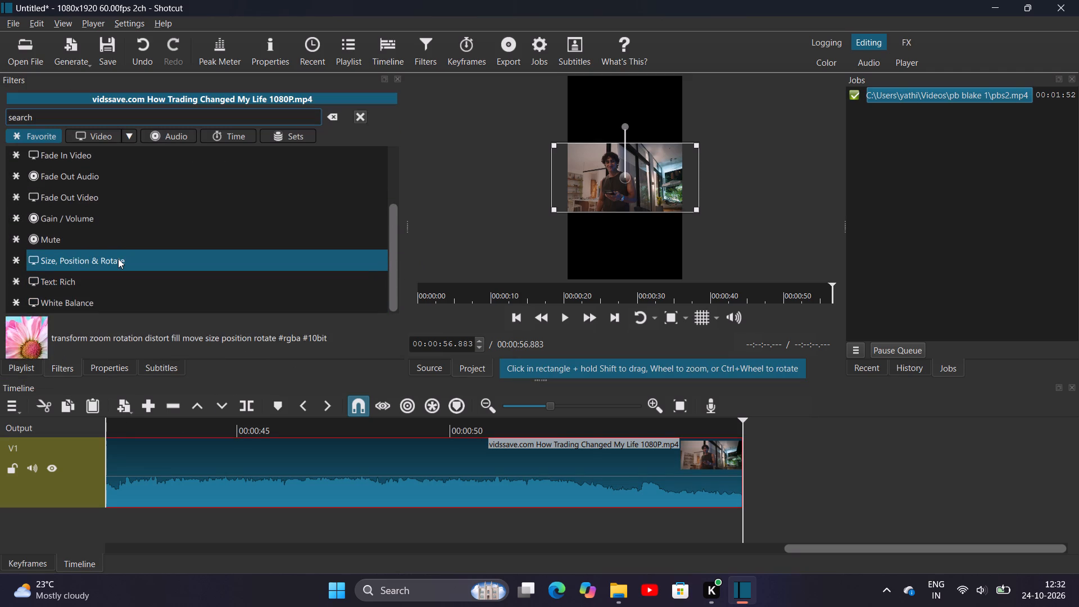
click(117, 259)
click(115, 301)
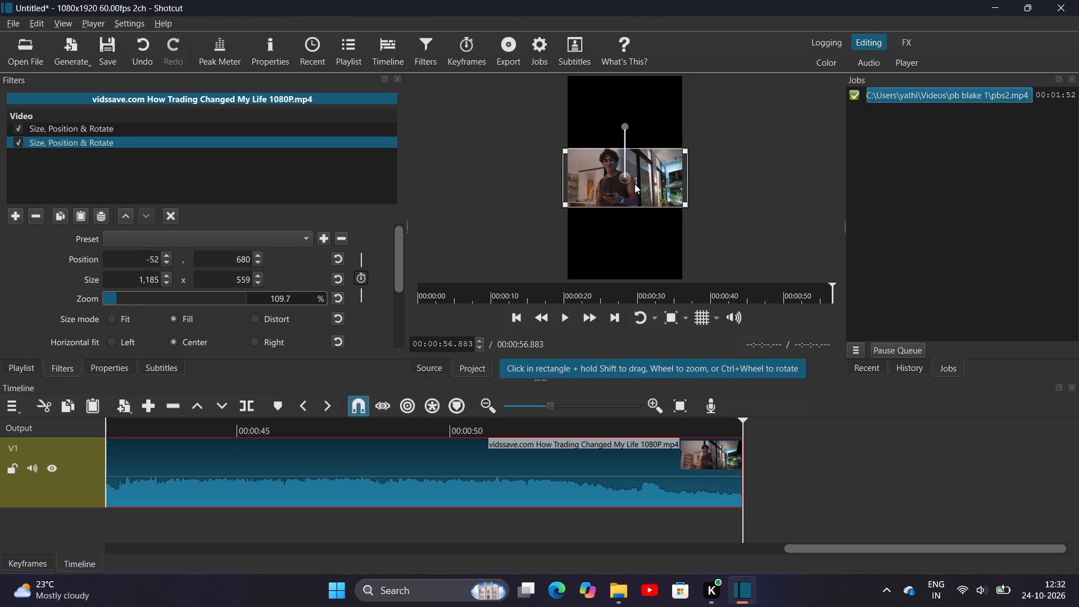
Play the middle part of the V1 clip to review its framing and look over the clip's properties.
key(space)
click(547, 295)
key(space)
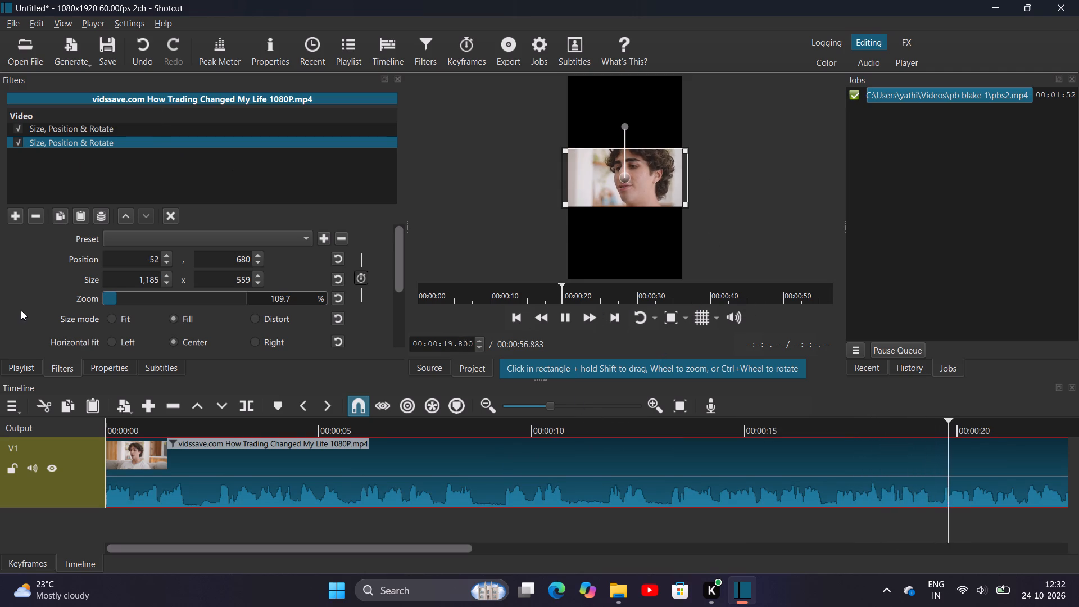
click(25, 368)
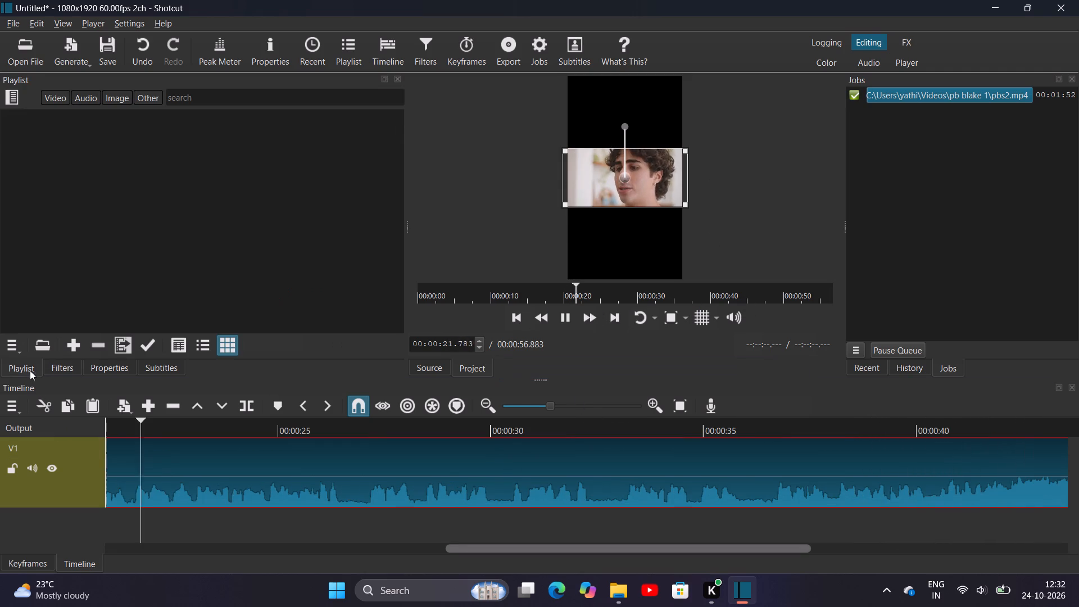
click(26, 372)
click(84, 368)
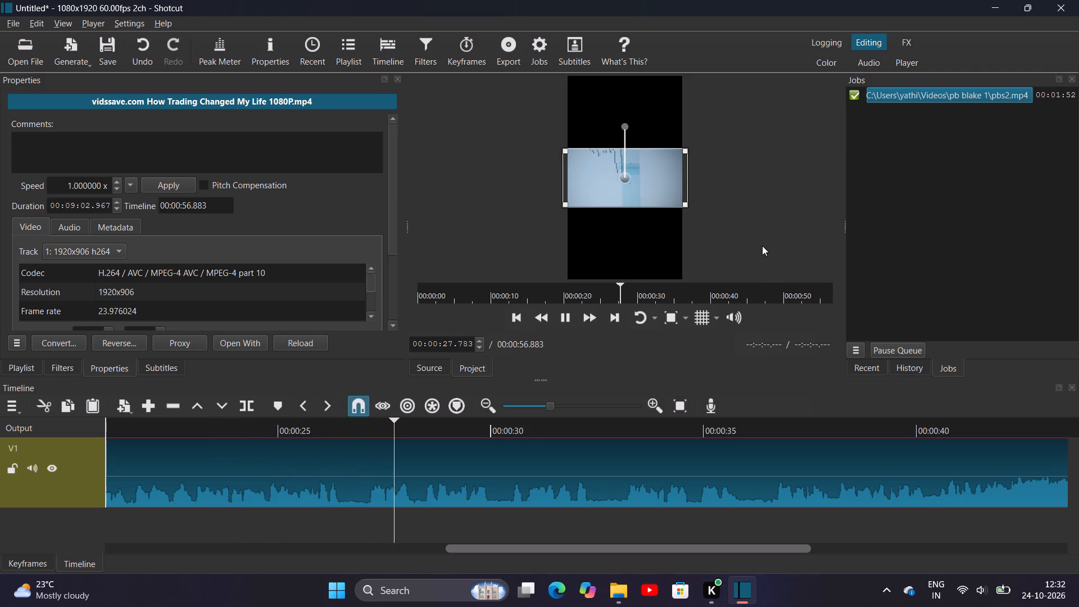
key(space)
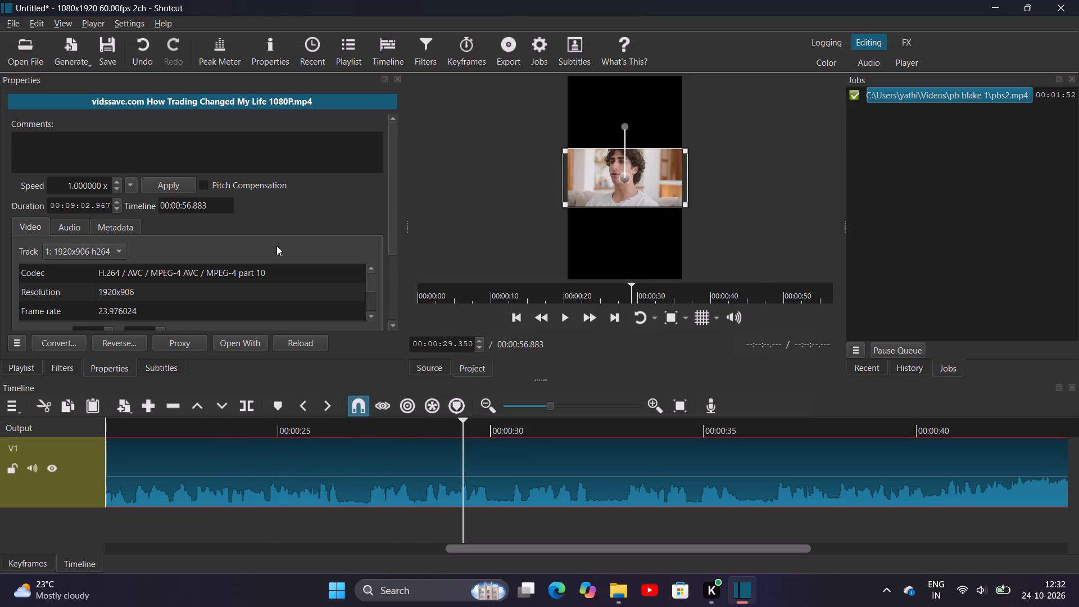
Change the project's video mode to the square 1080x1080 social media format.
click(120, 17)
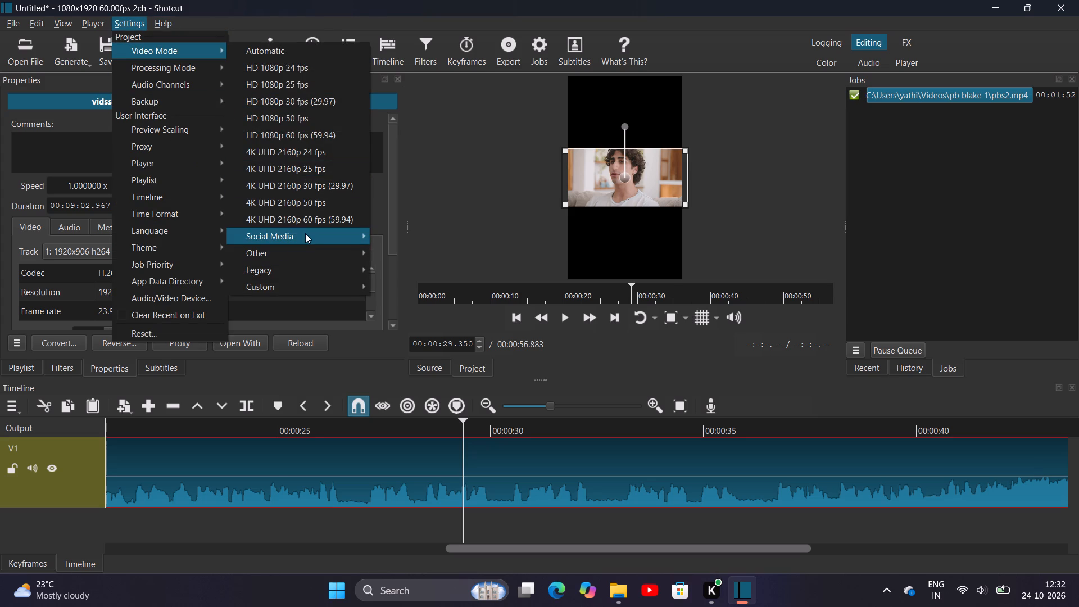
click(421, 259)
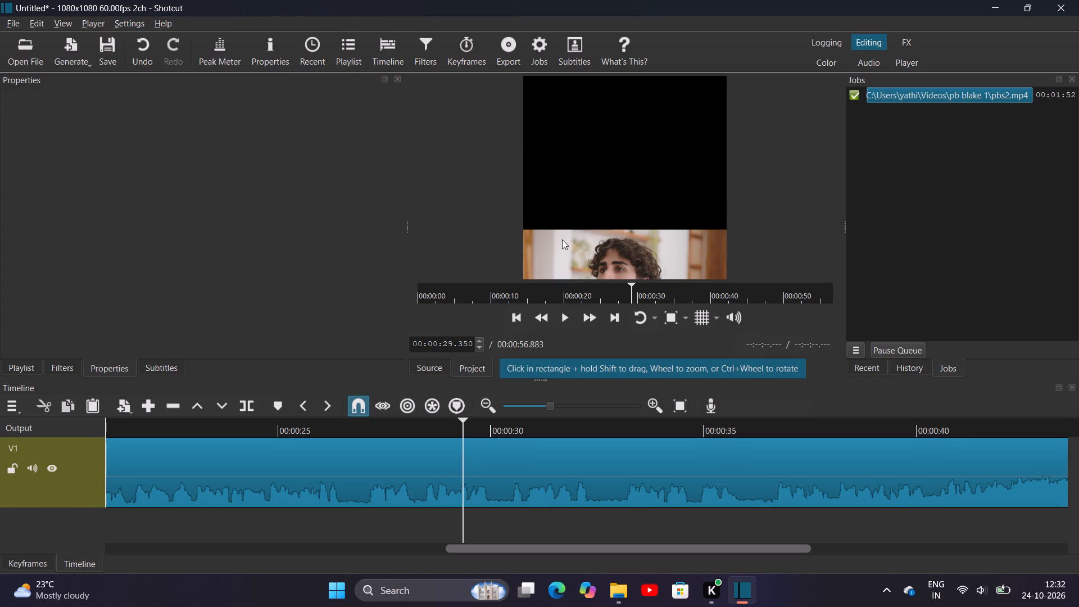
Set the zoom in the V1 clip's first Size, Position & Rotate filter to 90.5%.
click(53, 368)
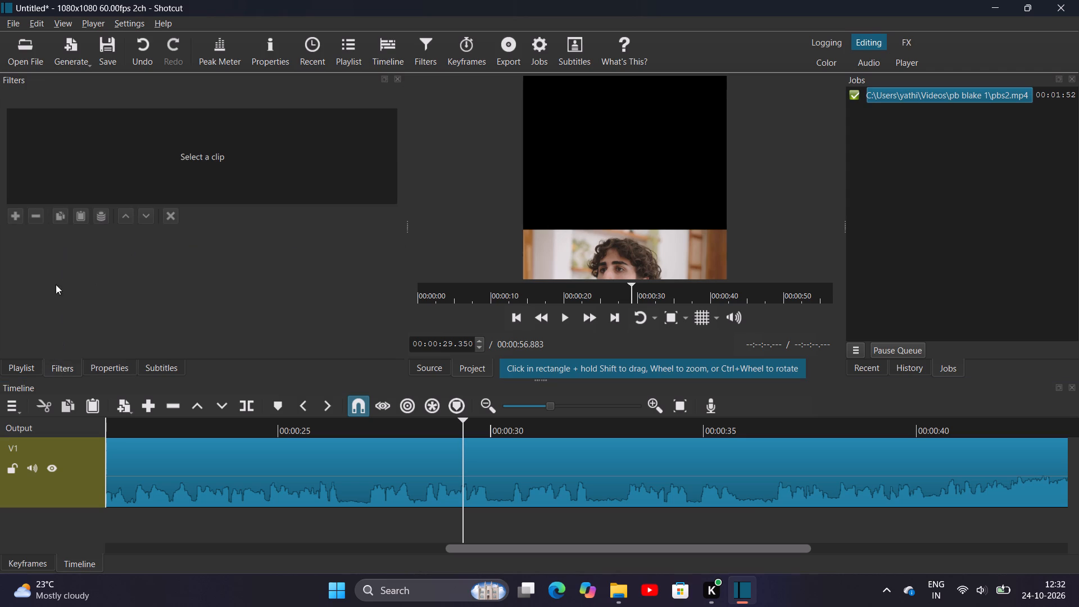
click(39, 365)
click(16, 364)
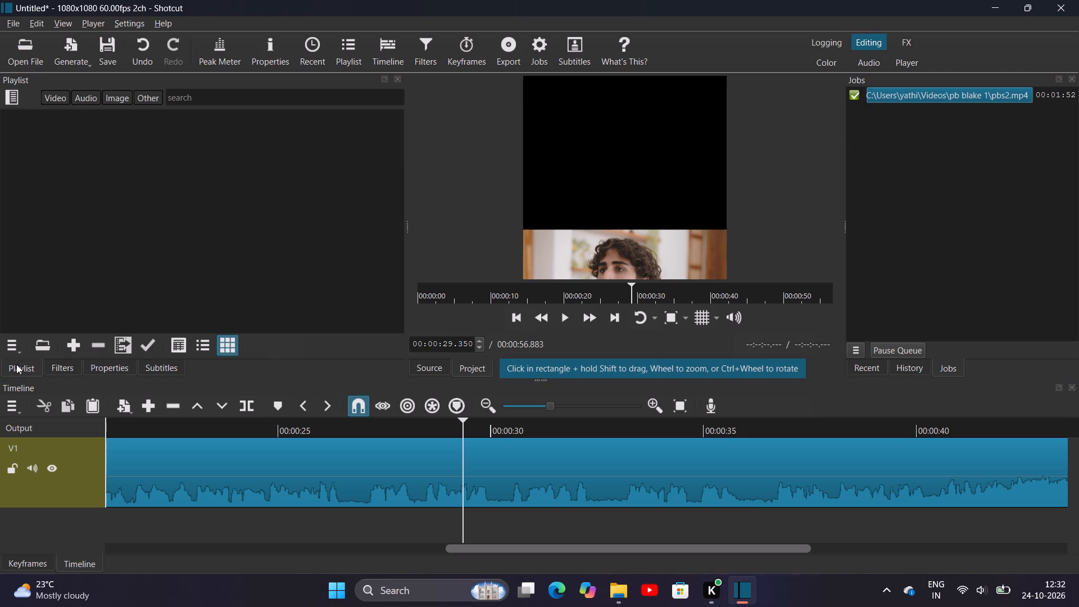
click(193, 434)
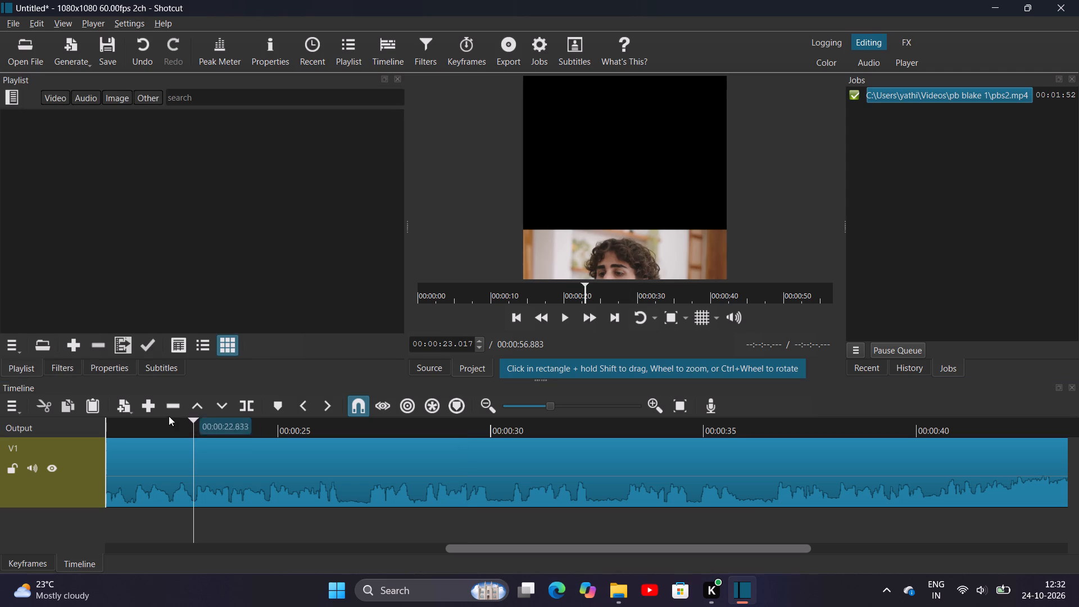
click(159, 441)
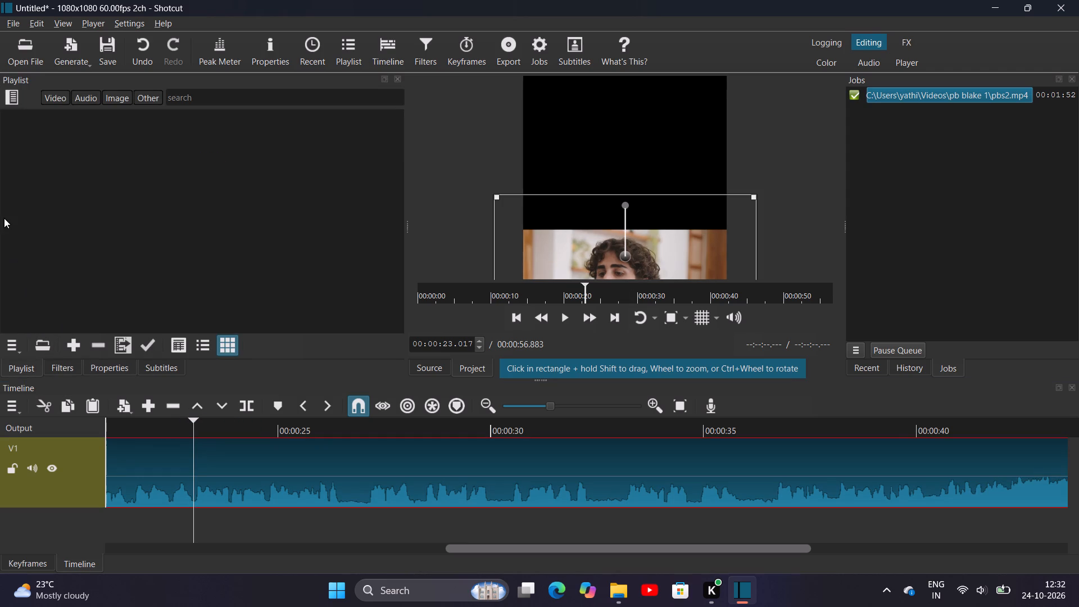
click(70, 365)
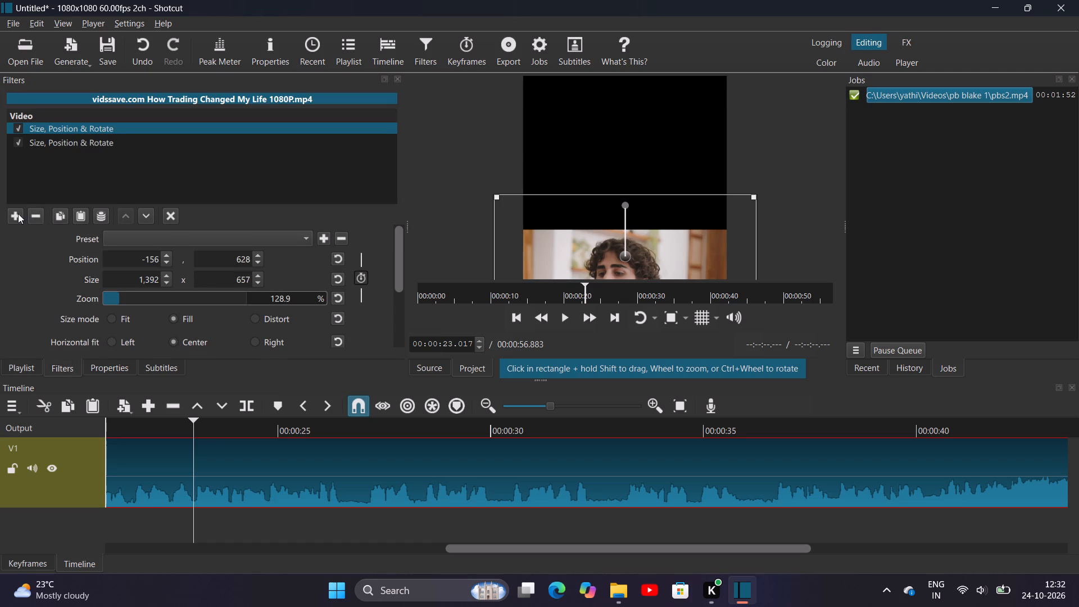
click(114, 298)
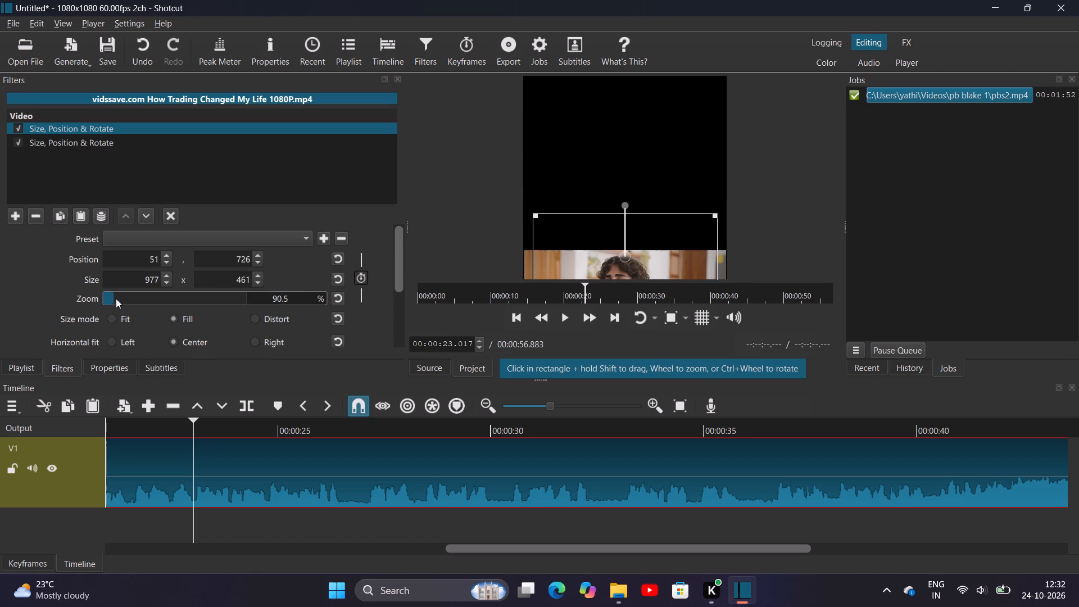
Move the clip's frame up within the square canvas to about position 10, 285 using the first filter.
drag(619, 261, 628, 232)
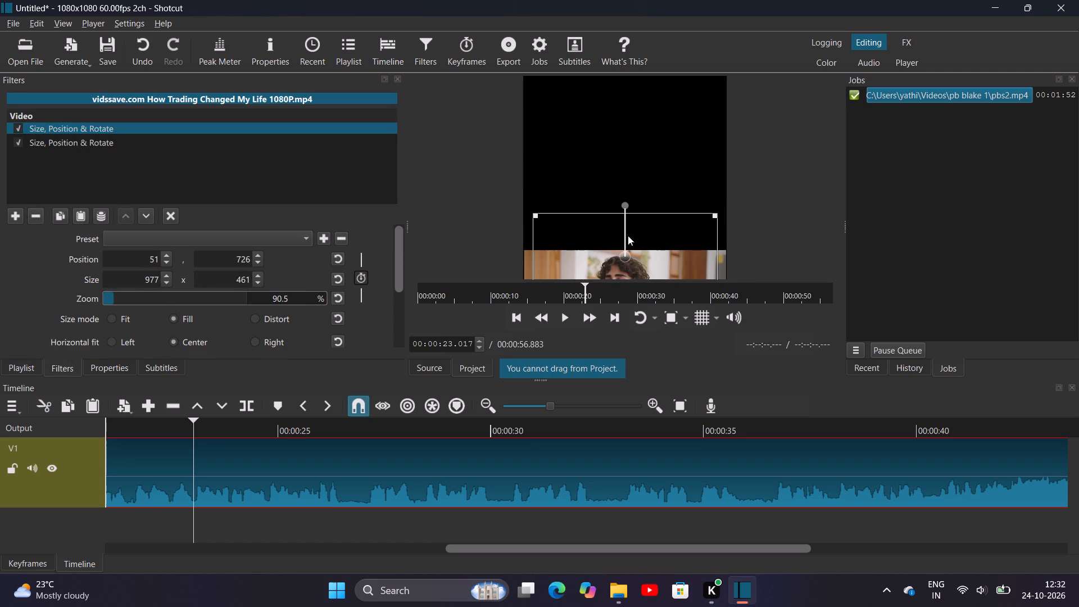
drag(622, 258, 616, 118)
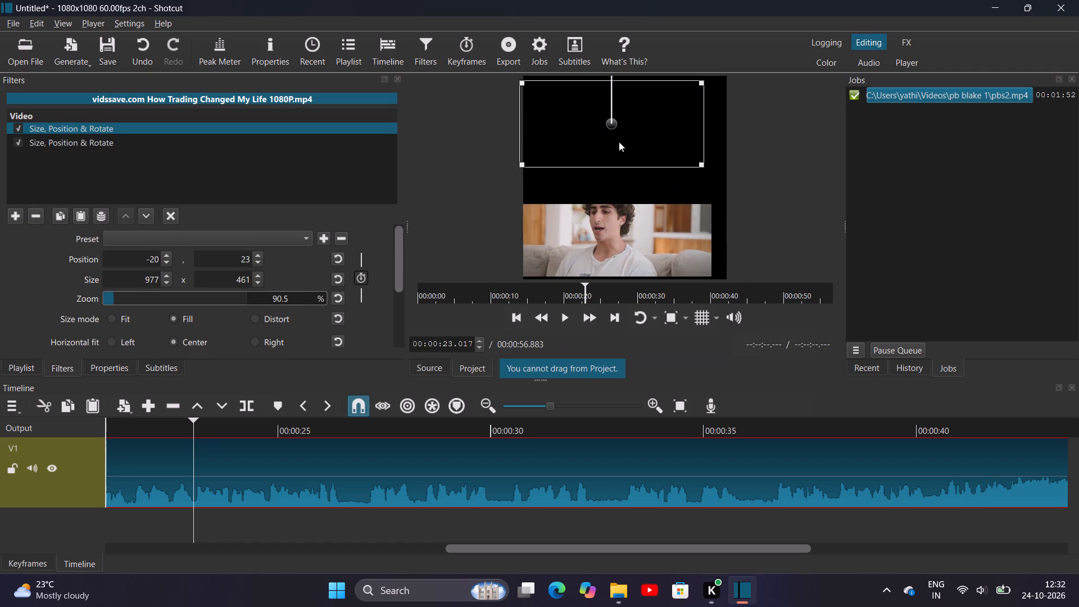
drag(622, 222, 624, 184)
drag(609, 121, 606, 85)
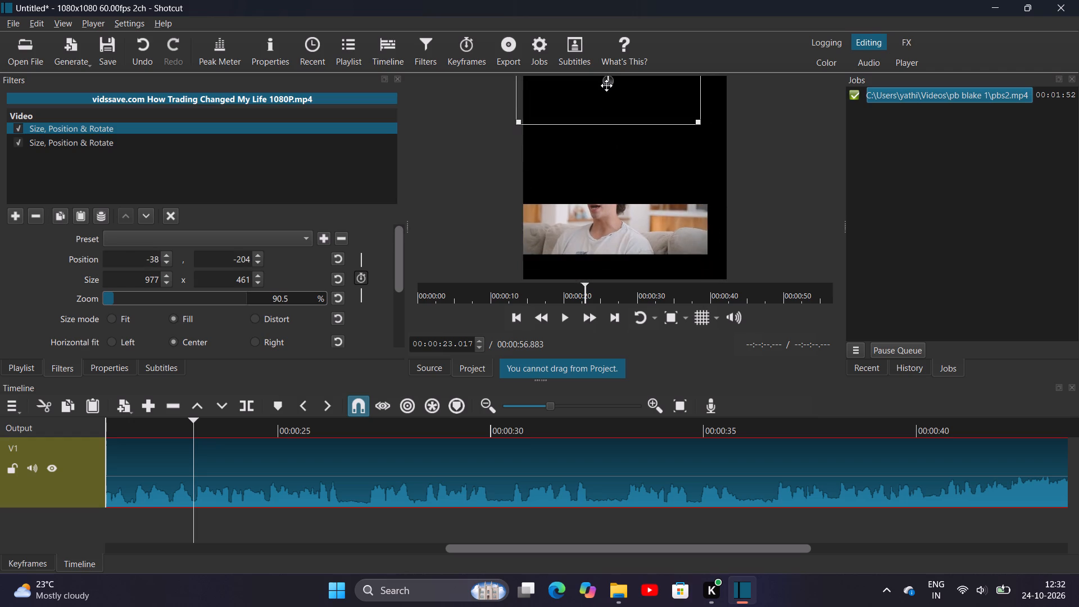
drag(606, 85, 615, 178)
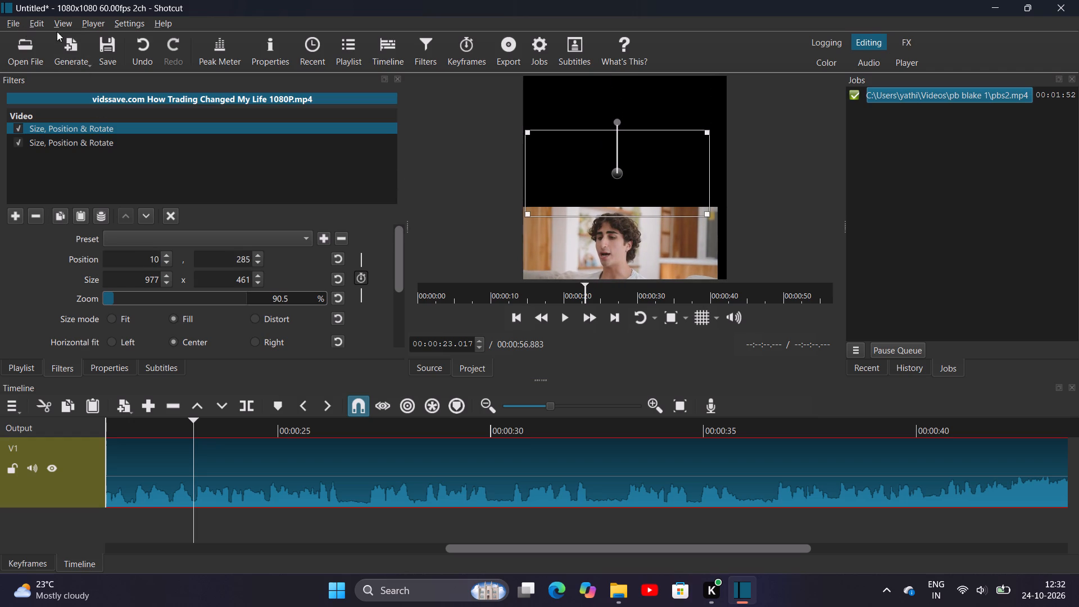
Undo the recent zoom and position changes and the removal of the later footage, and briefly play the full-length timeline.
triple_click(135, 49)
click(137, 49)
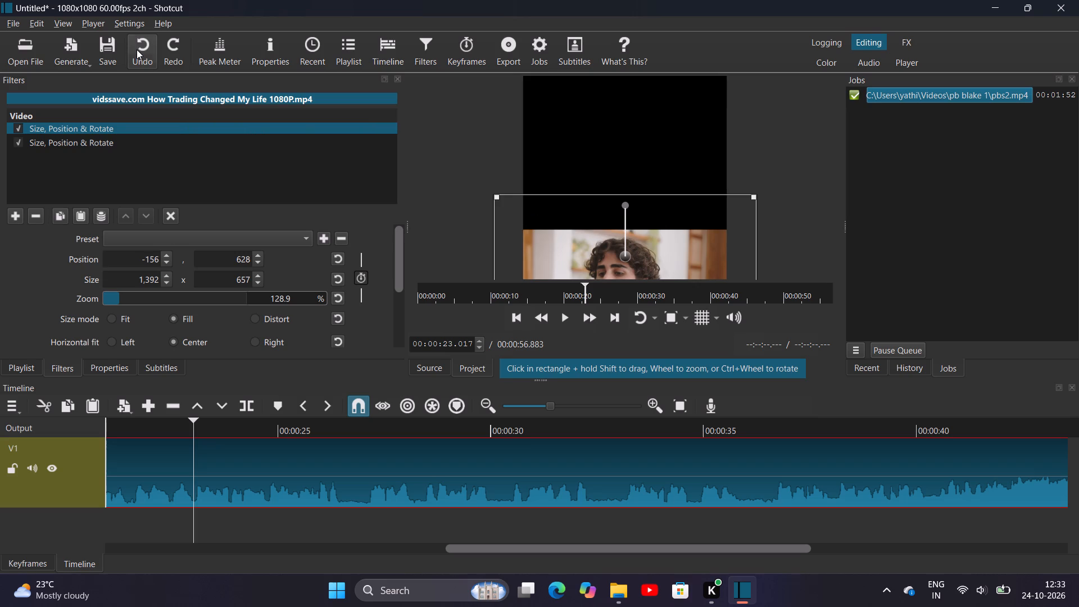
click(137, 49)
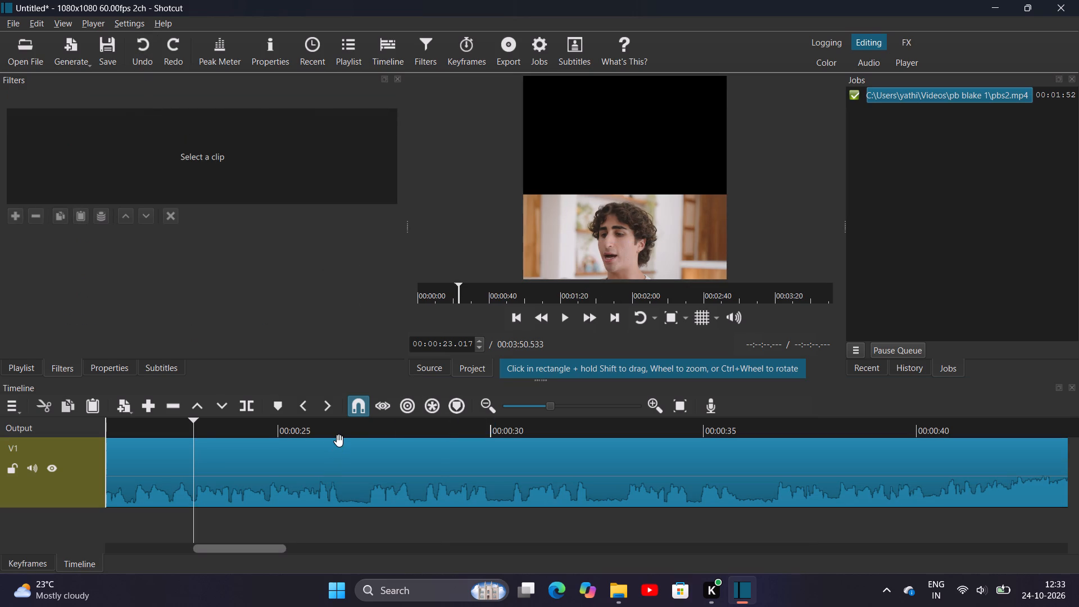
key(space)
click(614, 202)
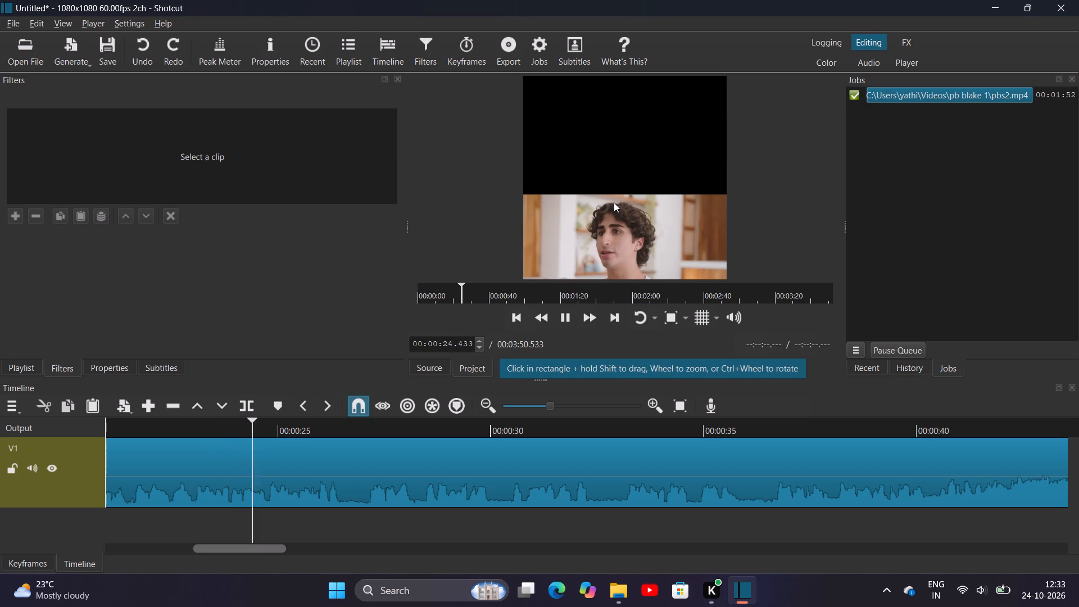
key(space)
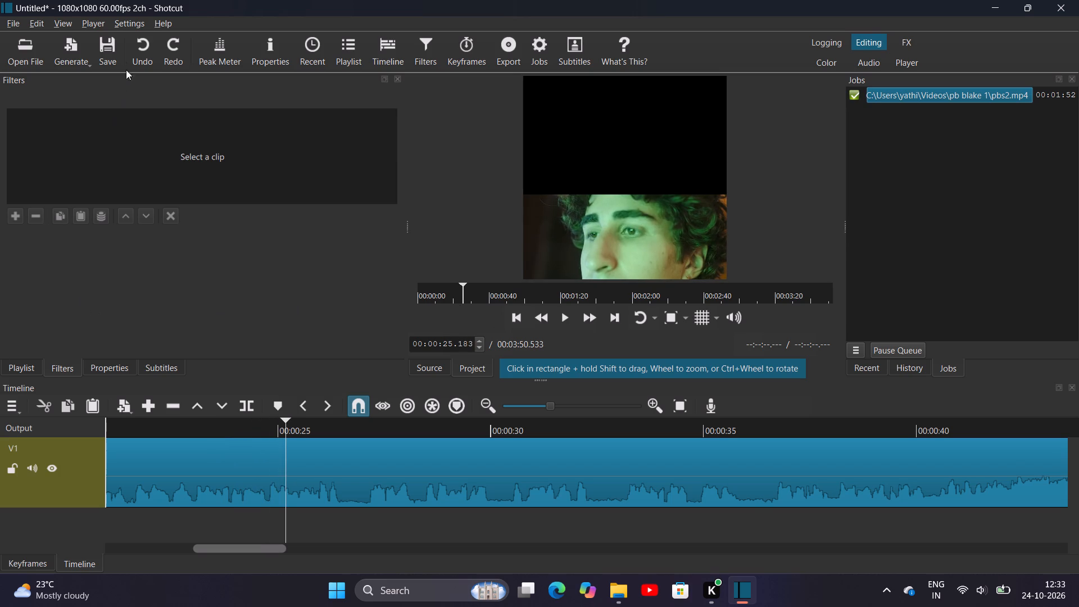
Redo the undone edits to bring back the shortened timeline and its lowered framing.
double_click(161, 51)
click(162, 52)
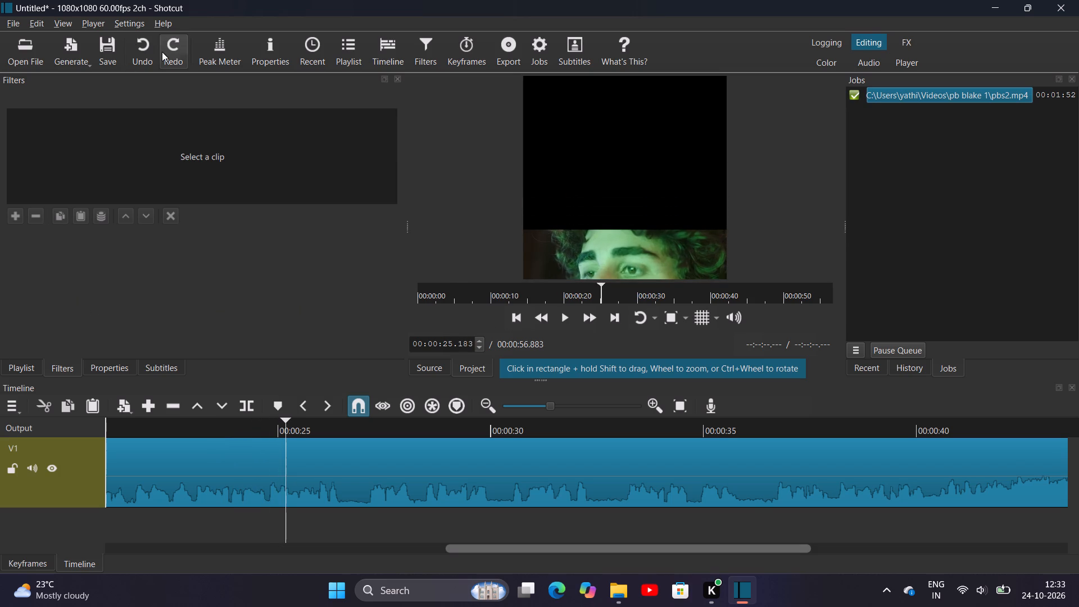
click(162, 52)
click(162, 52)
Undo the edits back to the full-length timeline with the footage centred in the square canvas.
triple_click(140, 50)
triple_click(140, 50)
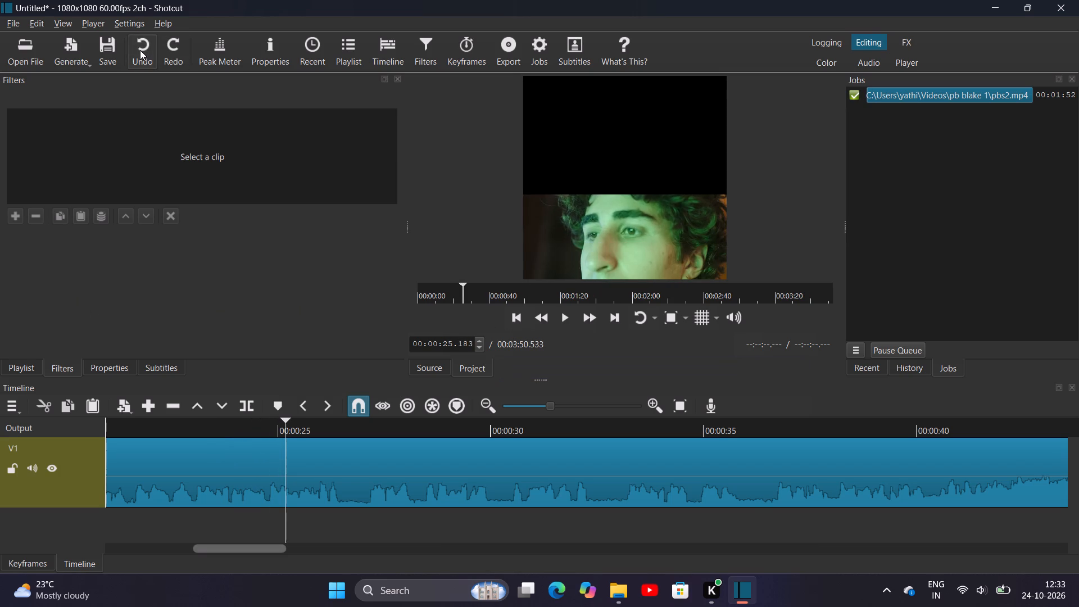
click(140, 50)
click(140, 50)
click(140, 50)
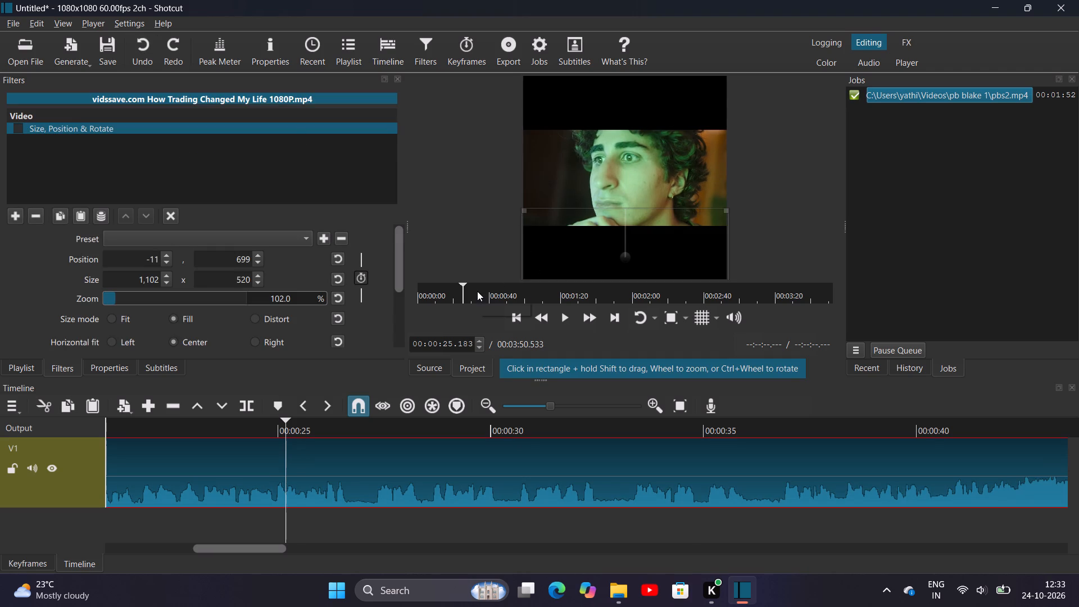
Play and scrub the V1 footage between about 0:25 and 1:25 to examine its framing and find the split between clips.
key(space)
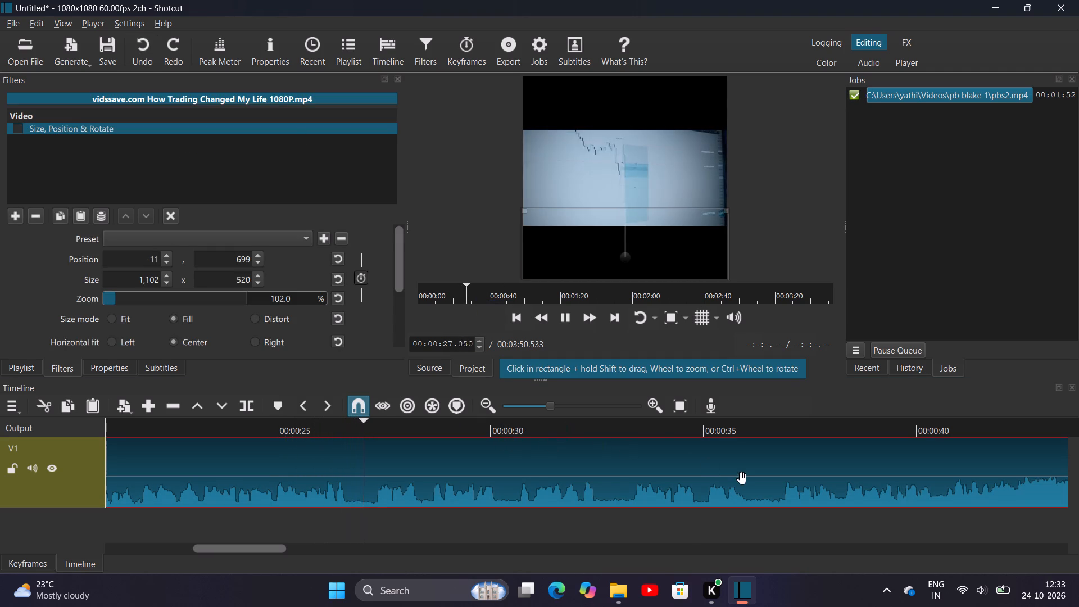
click(570, 290)
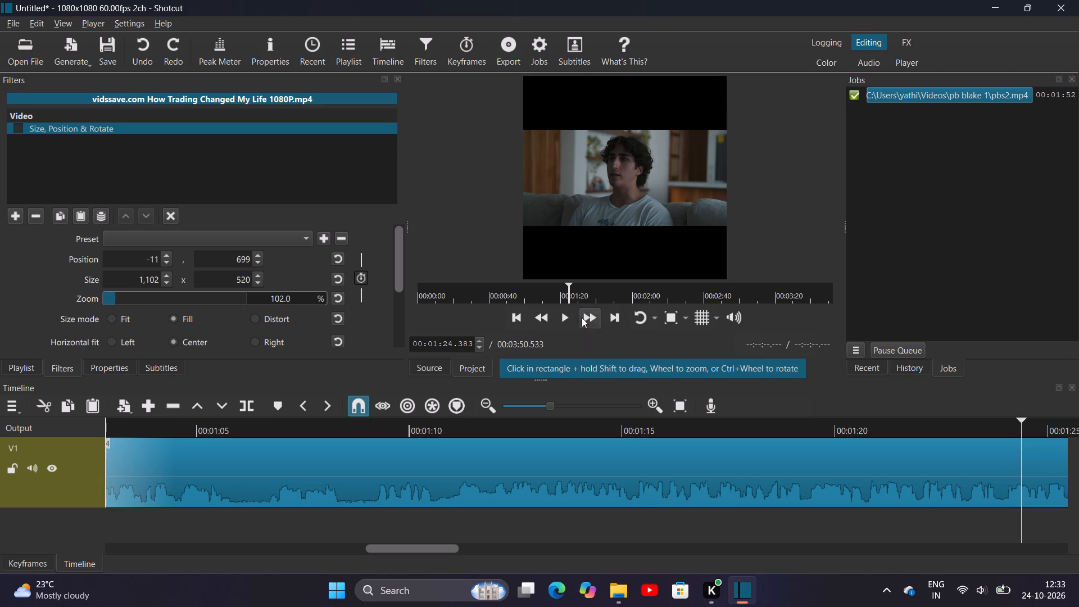
key(space)
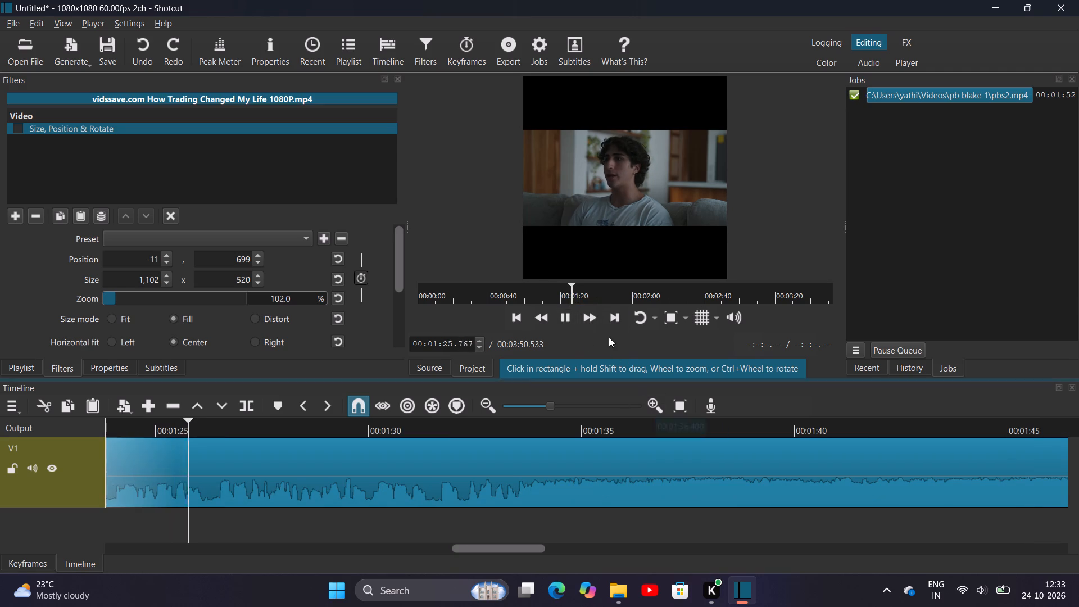
click(539, 287)
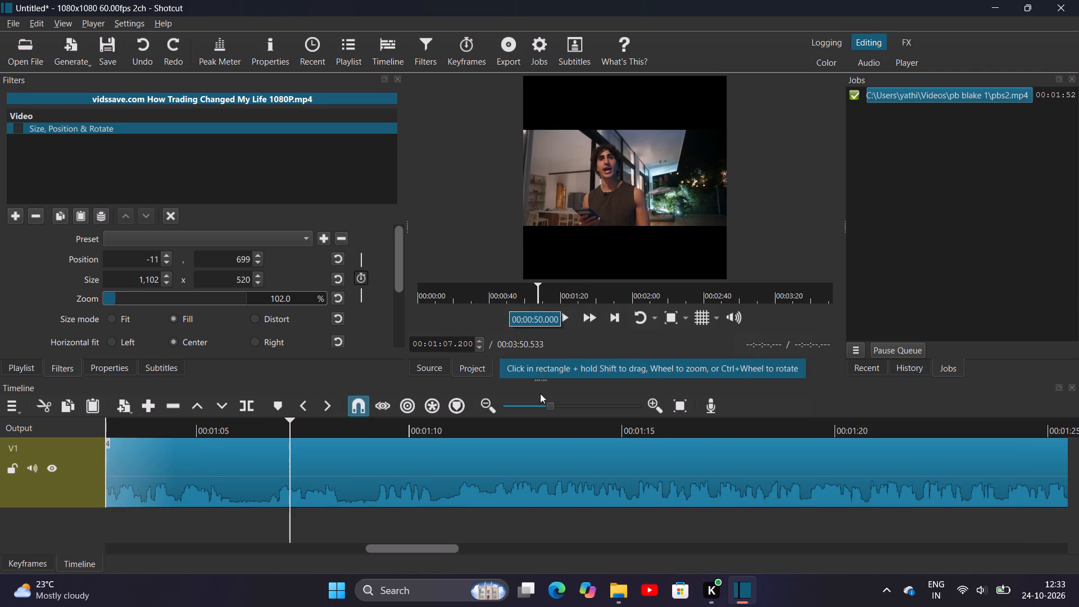
key(space)
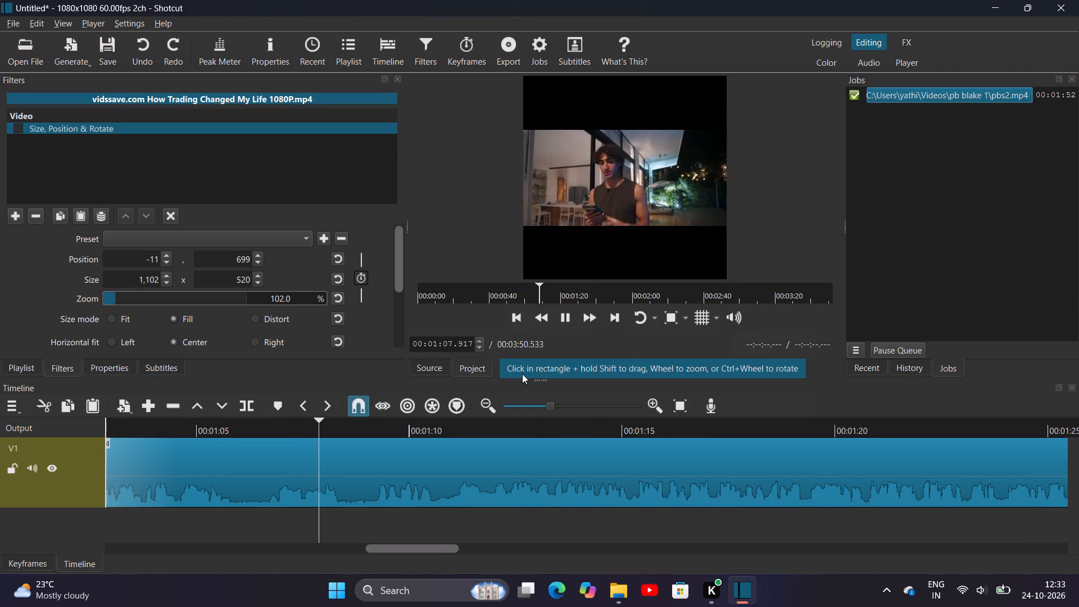
key(space)
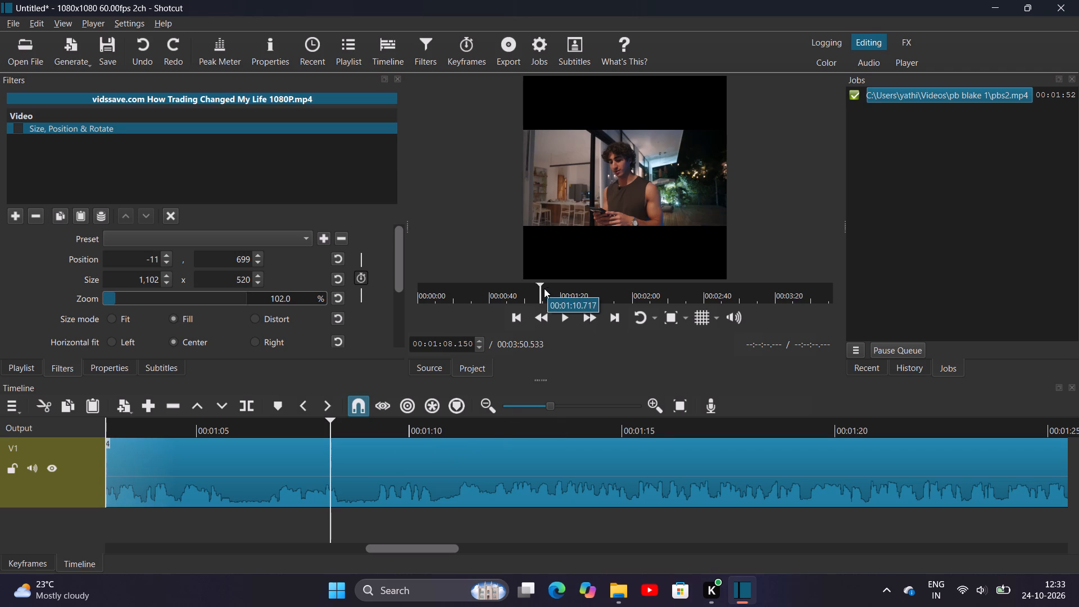
drag(539, 292, 524, 293)
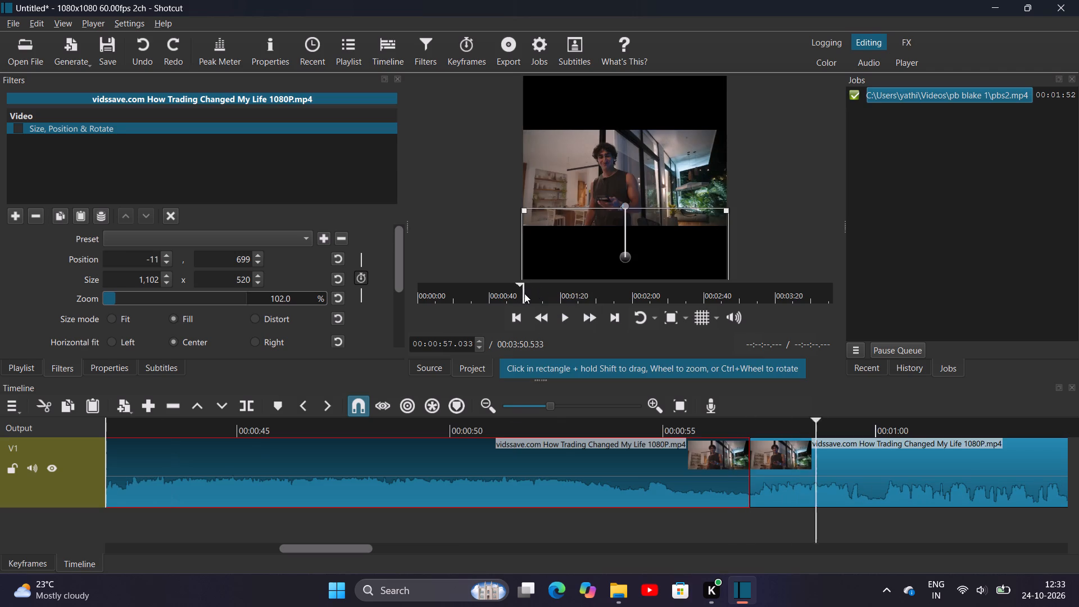
drag(524, 293, 531, 294)
Cut the V1 clip that follows the split at about 57 seconds out of the timeline.
right_click(814, 470)
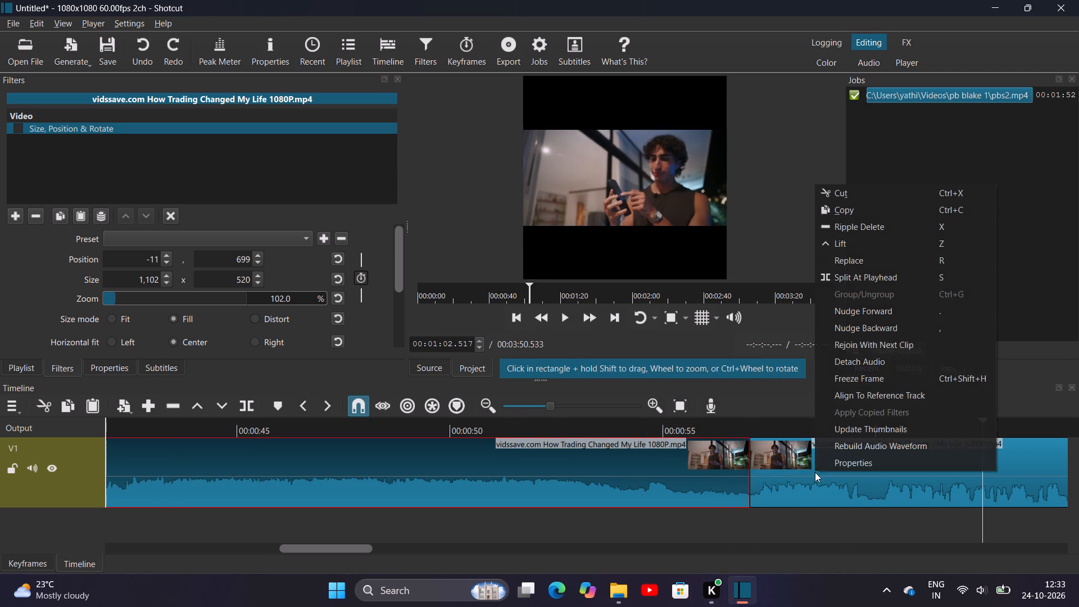
click(845, 191)
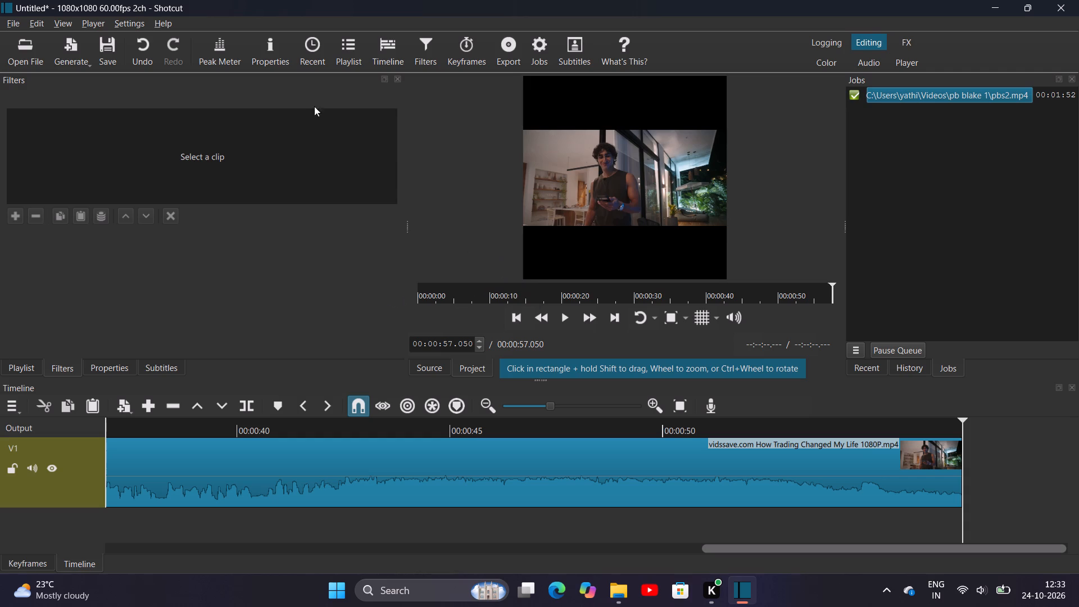
Change the project's video mode to the social media format Vertical HD 60 fps.
click(137, 17)
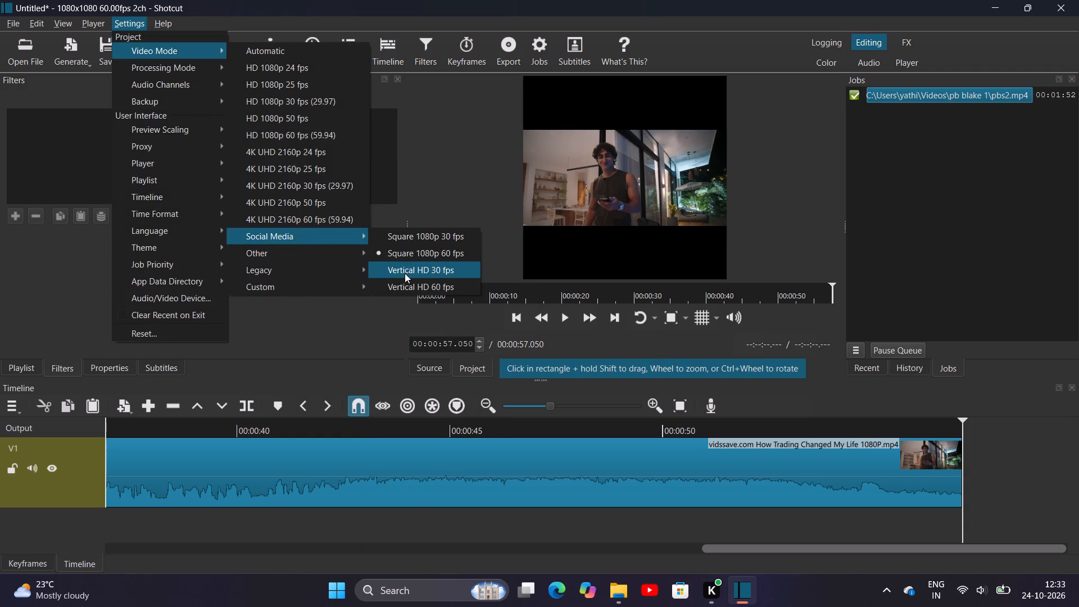
click(414, 279)
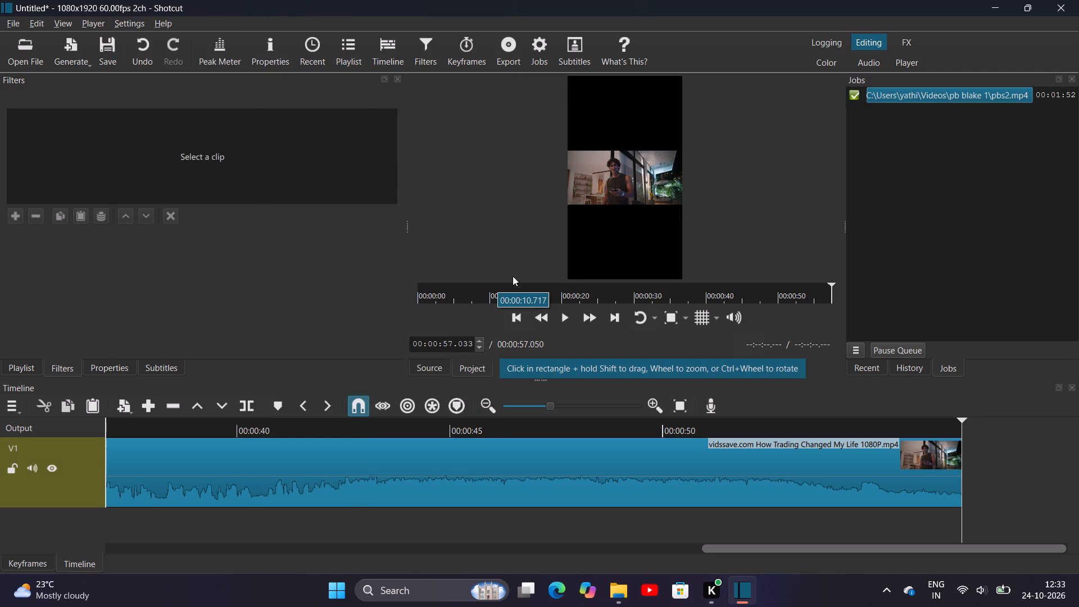
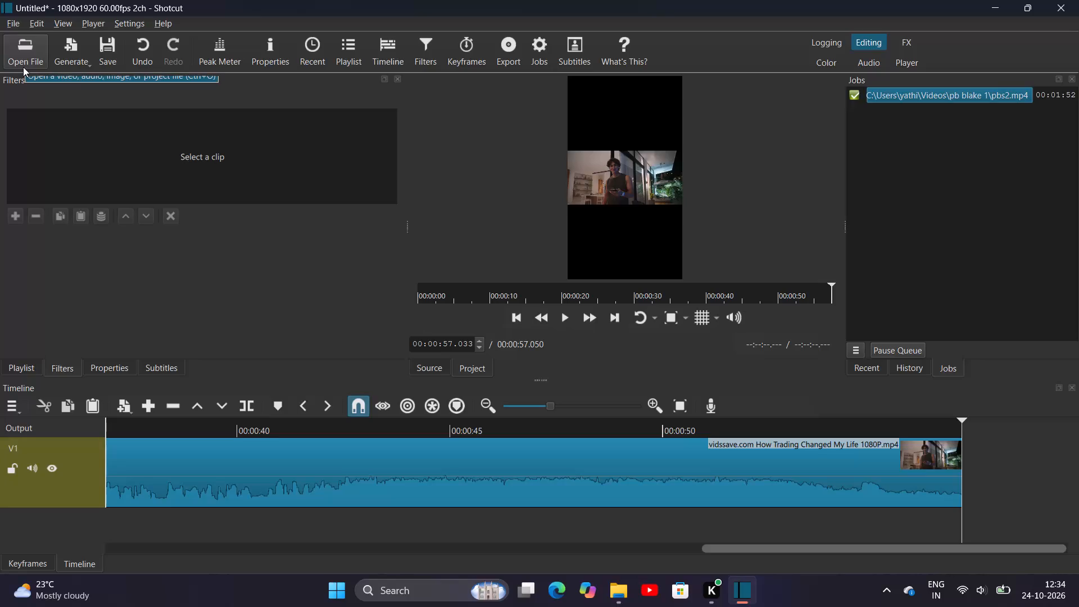
Raise the zoom of the V1 clip's Size, Position & Rotate filter to 128.9% and enable the filter.
click(61, 366)
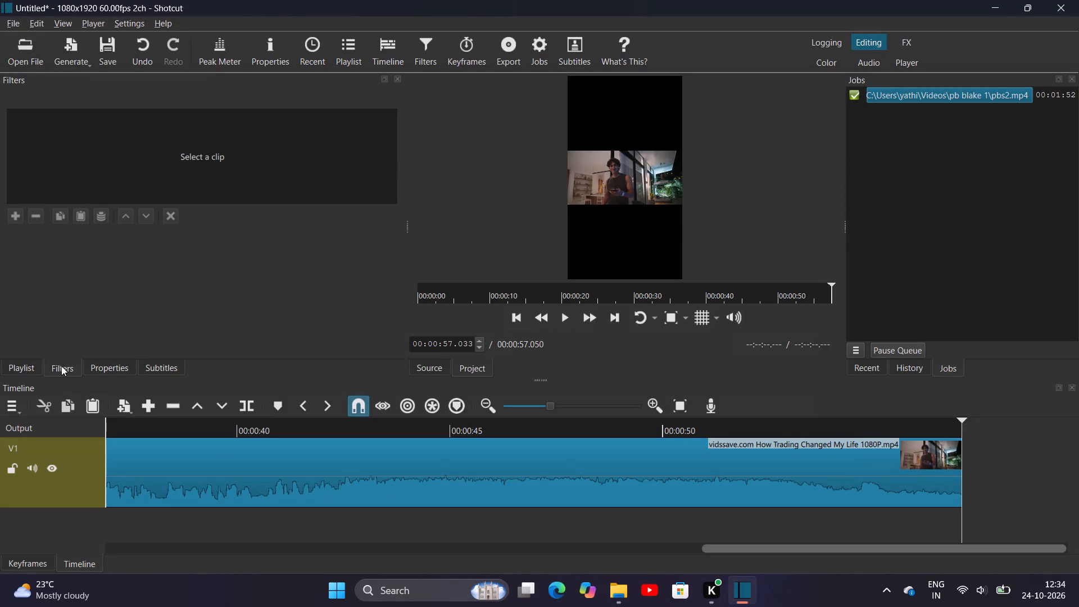
click(225, 469)
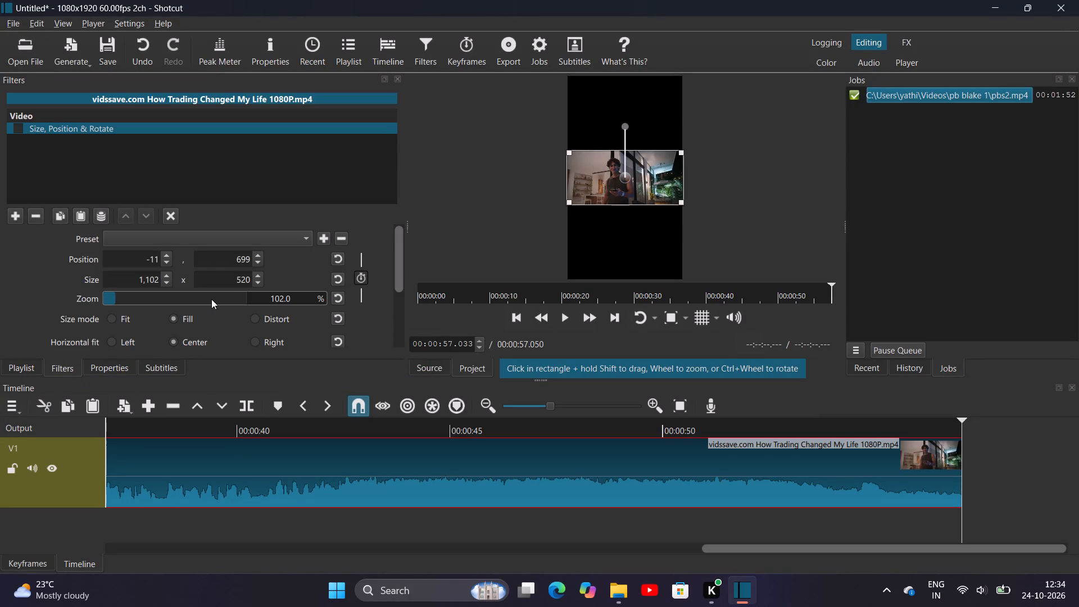
triple_click(164, 253)
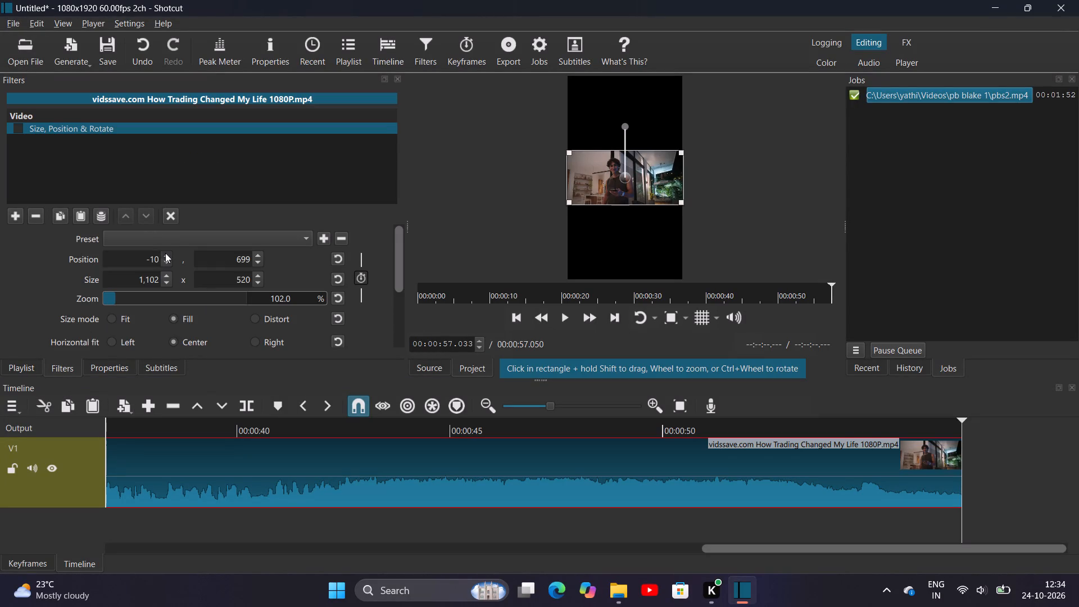
click(165, 253)
triple_click(166, 256)
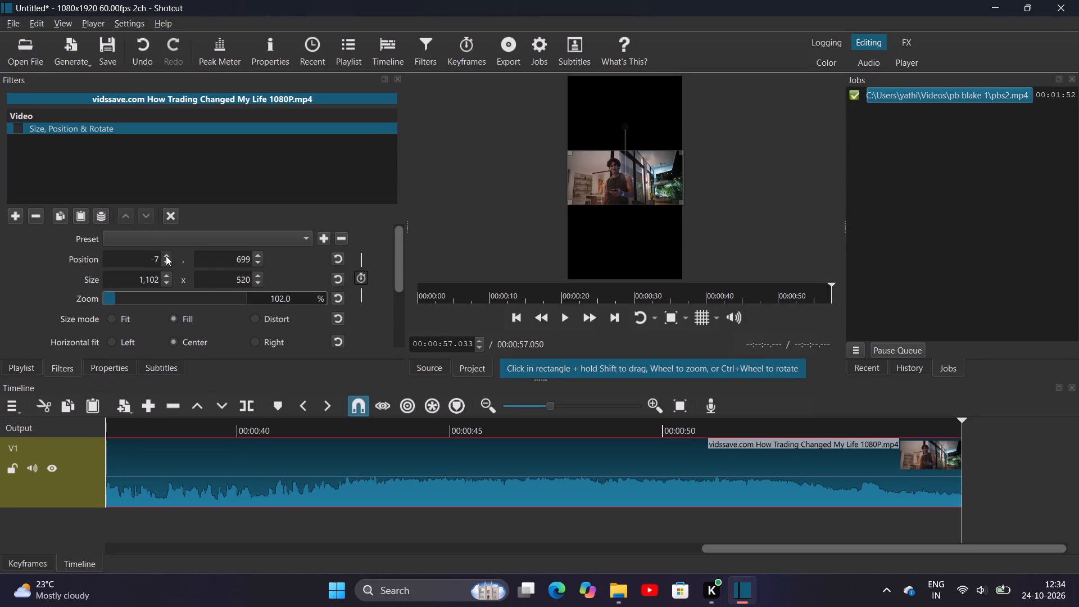
triple_click(166, 263)
drag(115, 295, 119, 296)
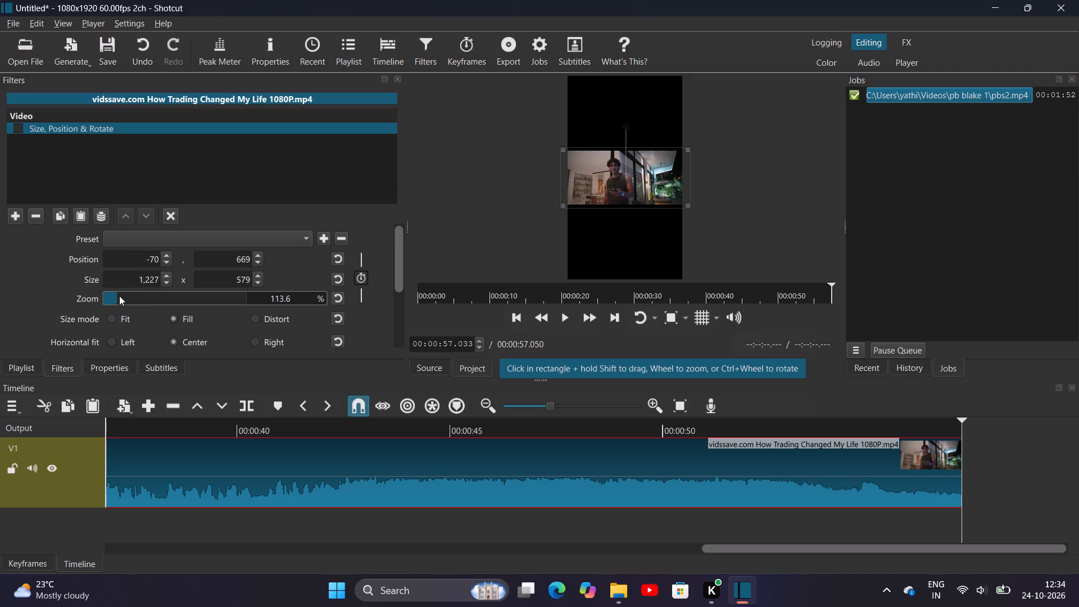
drag(119, 296, 121, 298)
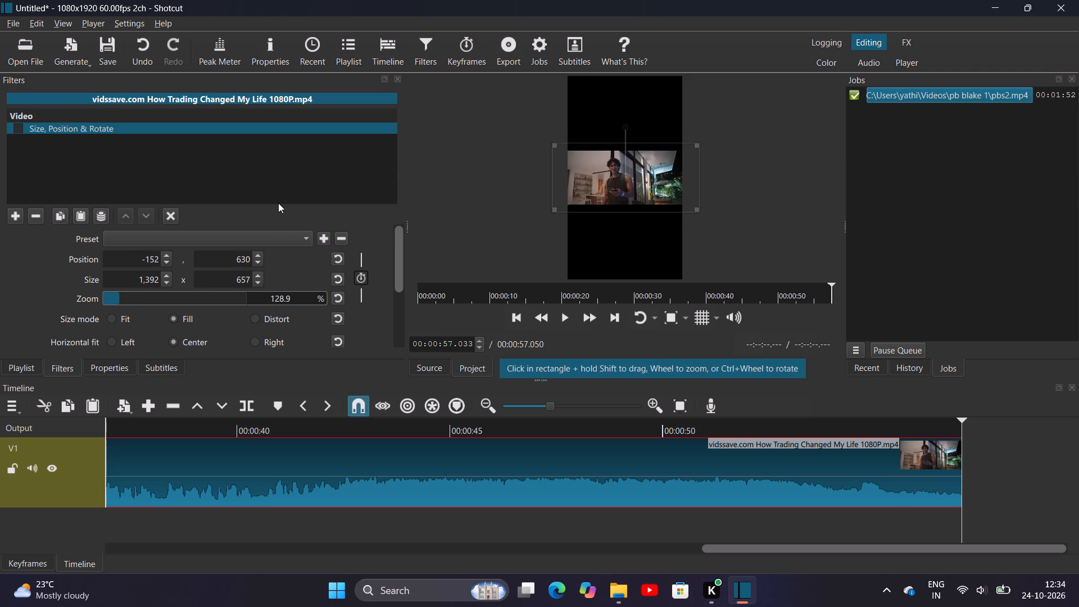
click(23, 129)
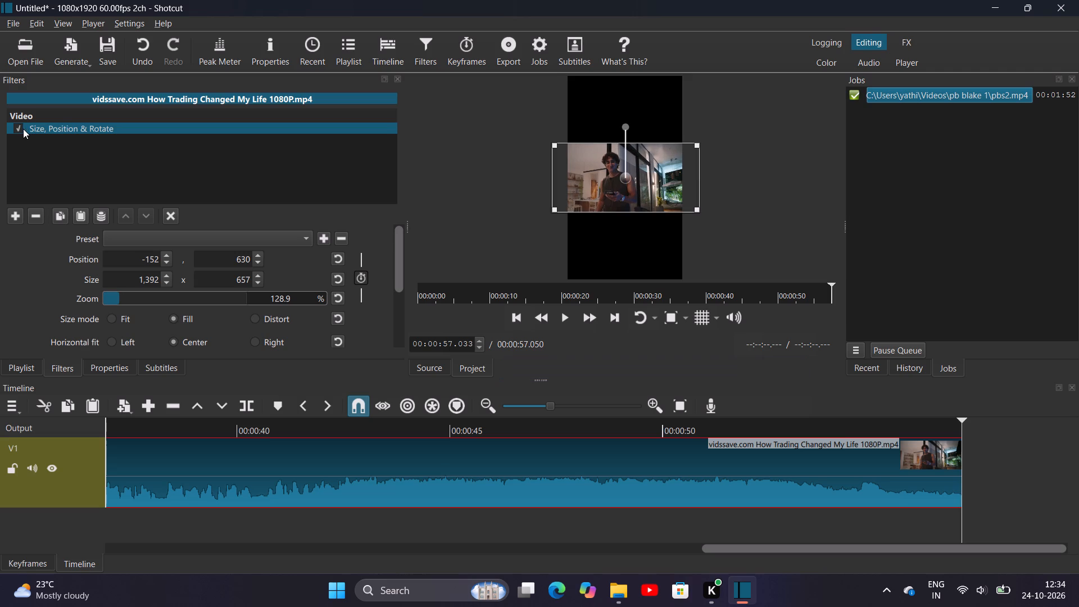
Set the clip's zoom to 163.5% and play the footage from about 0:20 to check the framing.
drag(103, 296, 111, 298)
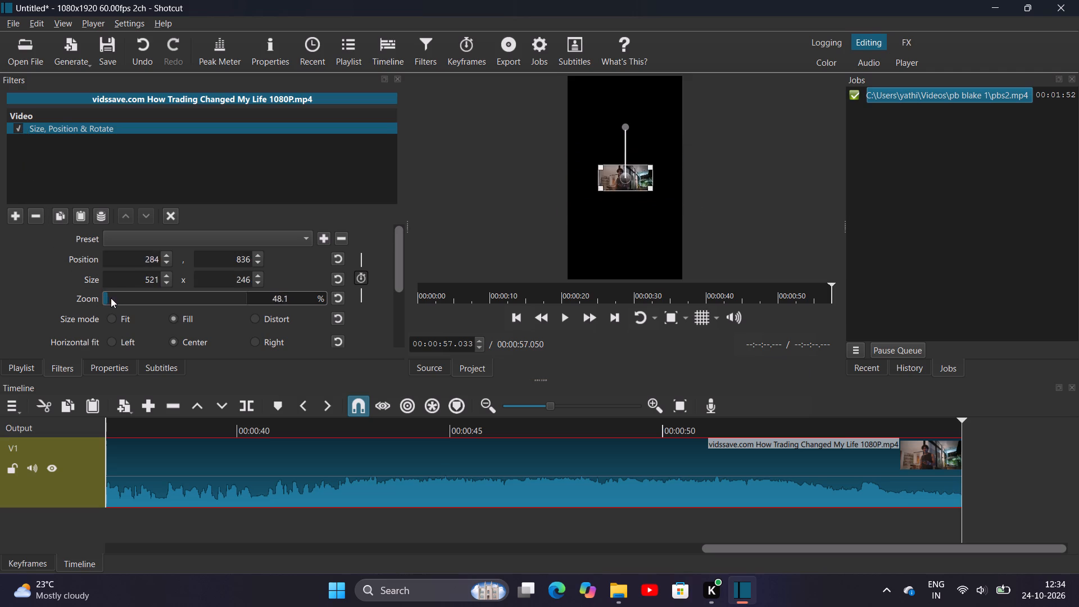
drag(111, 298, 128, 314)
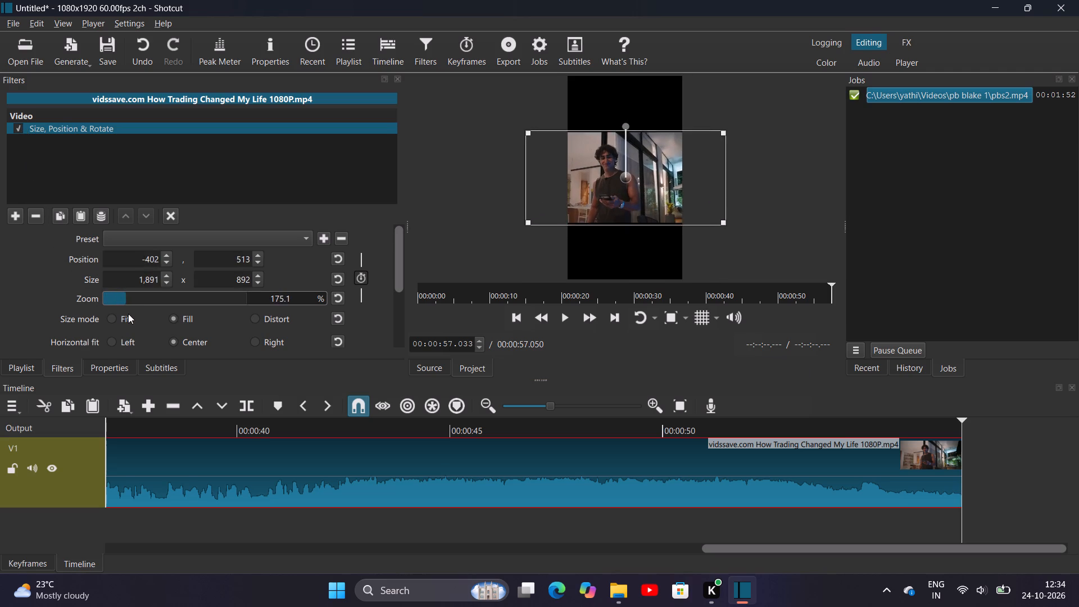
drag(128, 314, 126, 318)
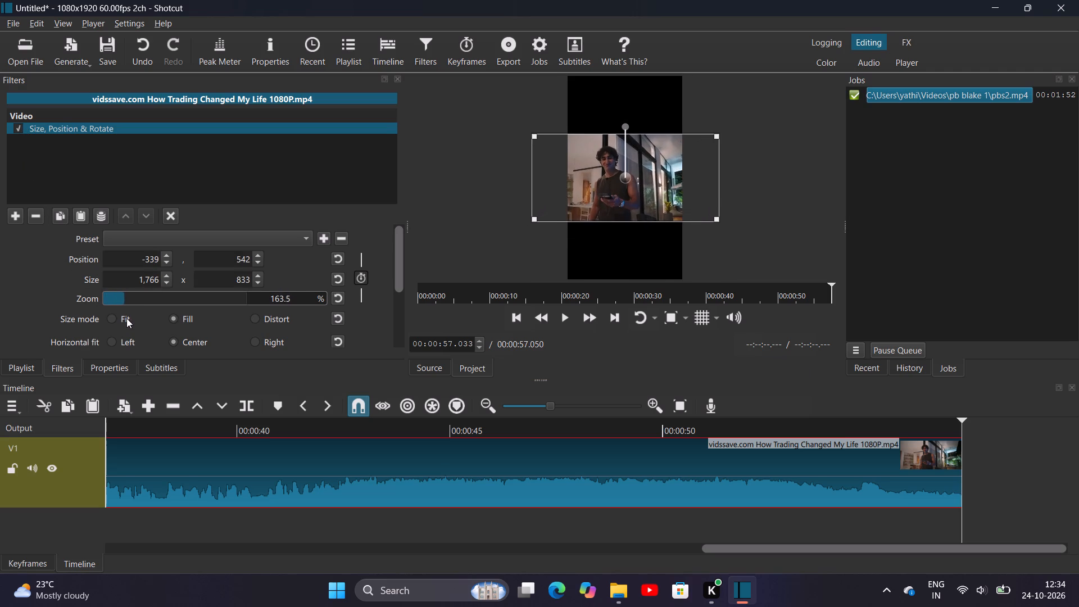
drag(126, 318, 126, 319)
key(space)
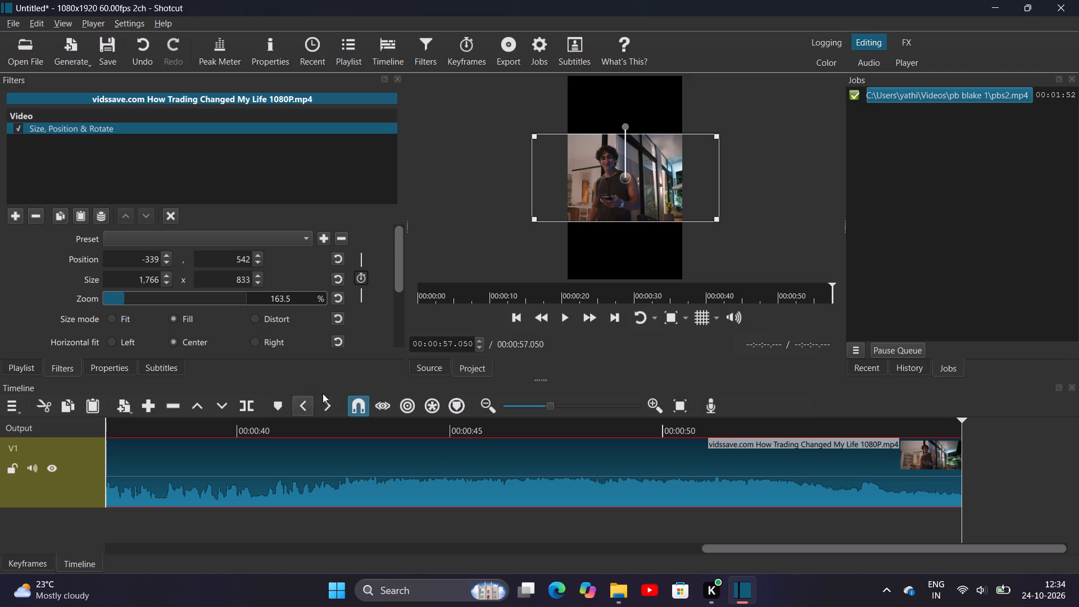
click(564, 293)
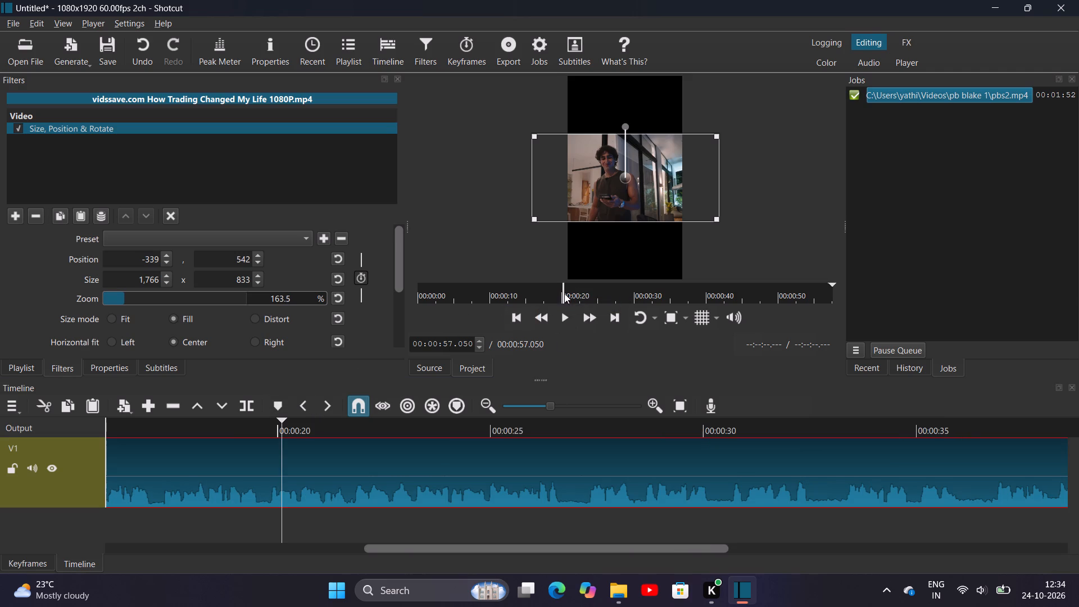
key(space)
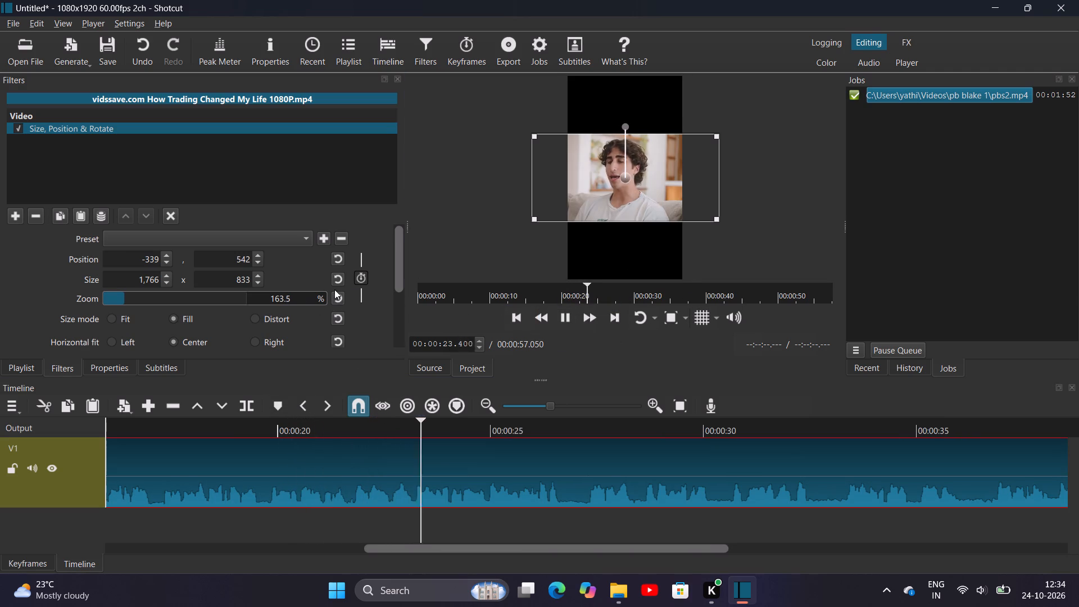
Set the V1 clip's zoom to 175.1% using the close-up at about 0:12, and play it to check the framing.
click(507, 286)
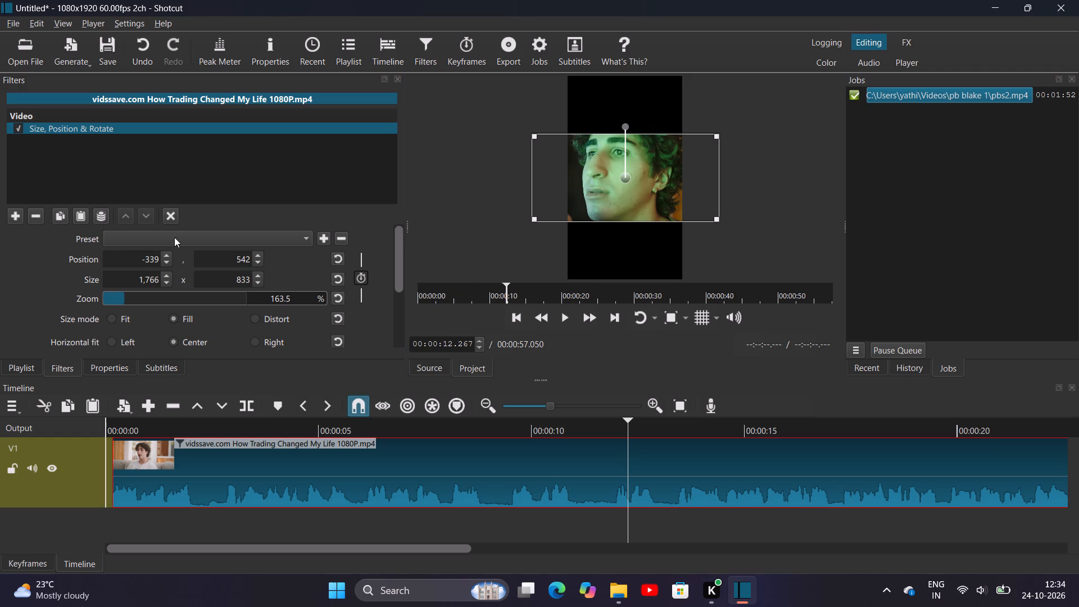
drag(119, 300, 120, 300)
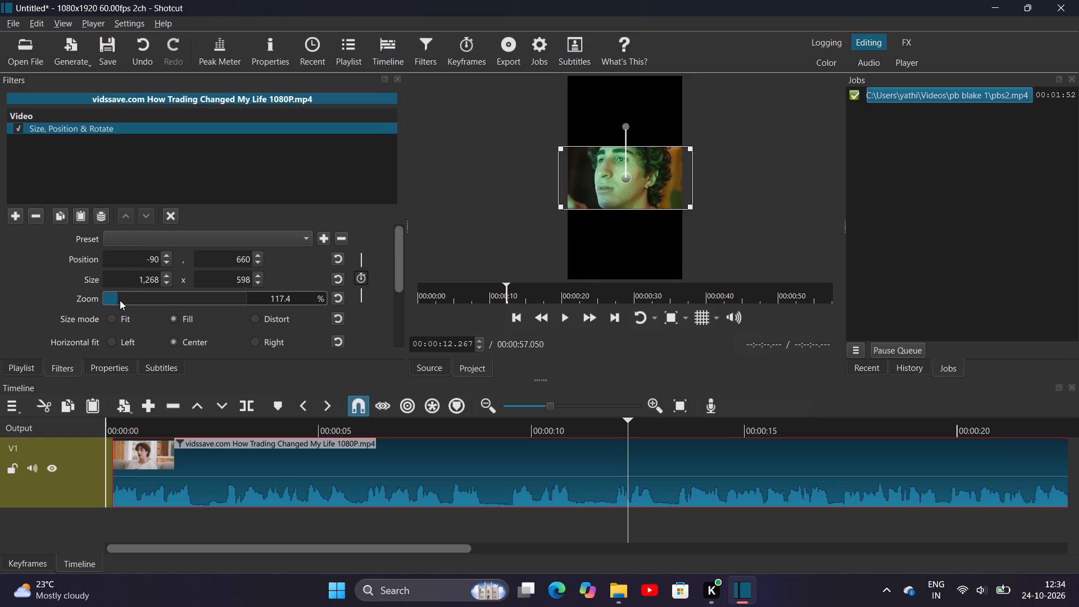
drag(120, 300, 132, 297)
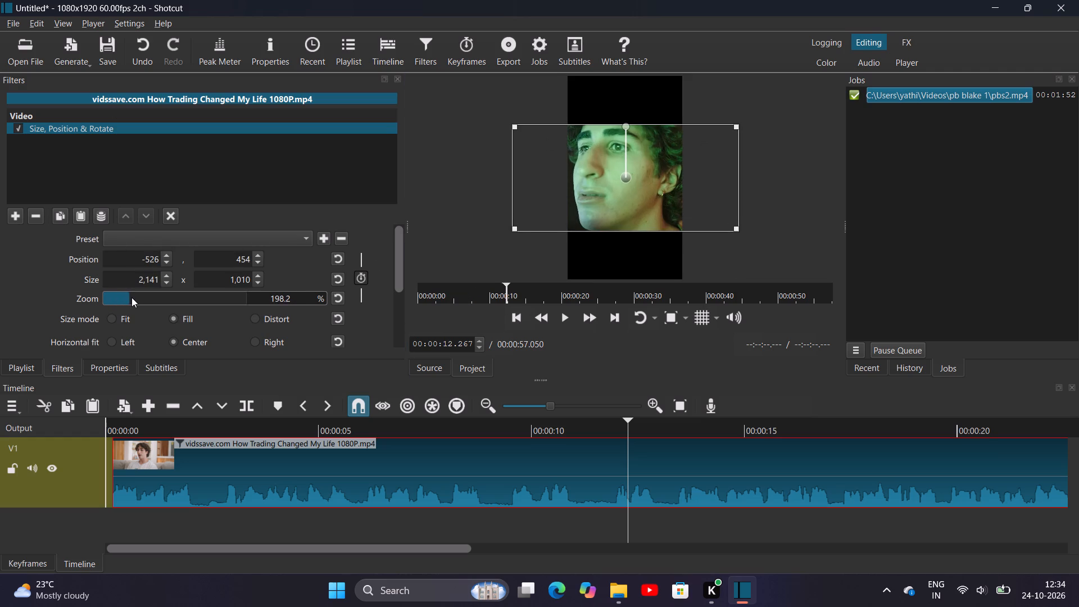
drag(132, 297, 128, 297)
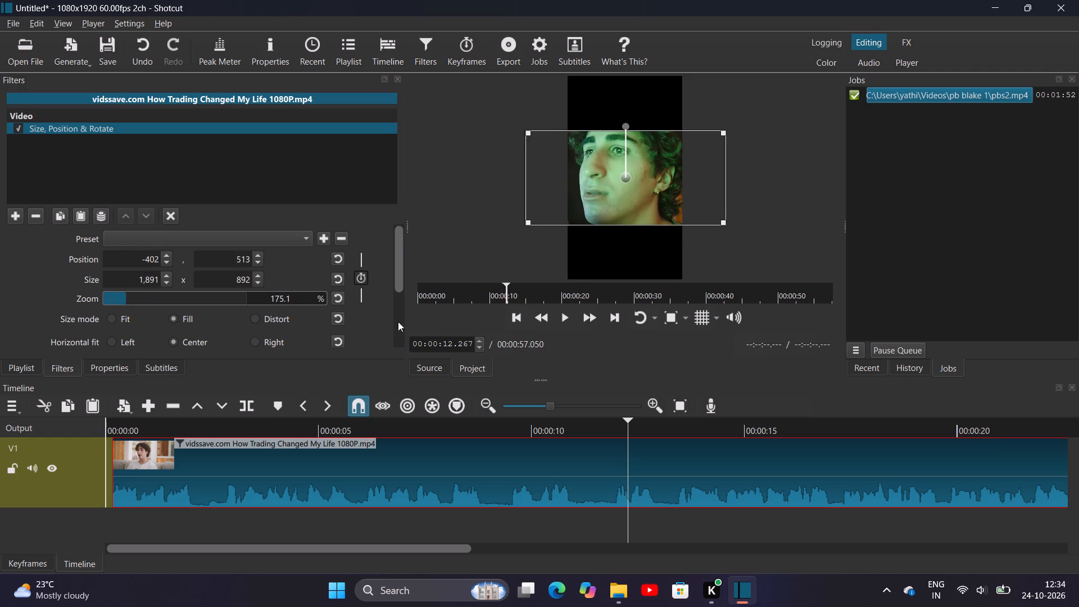
key(space)
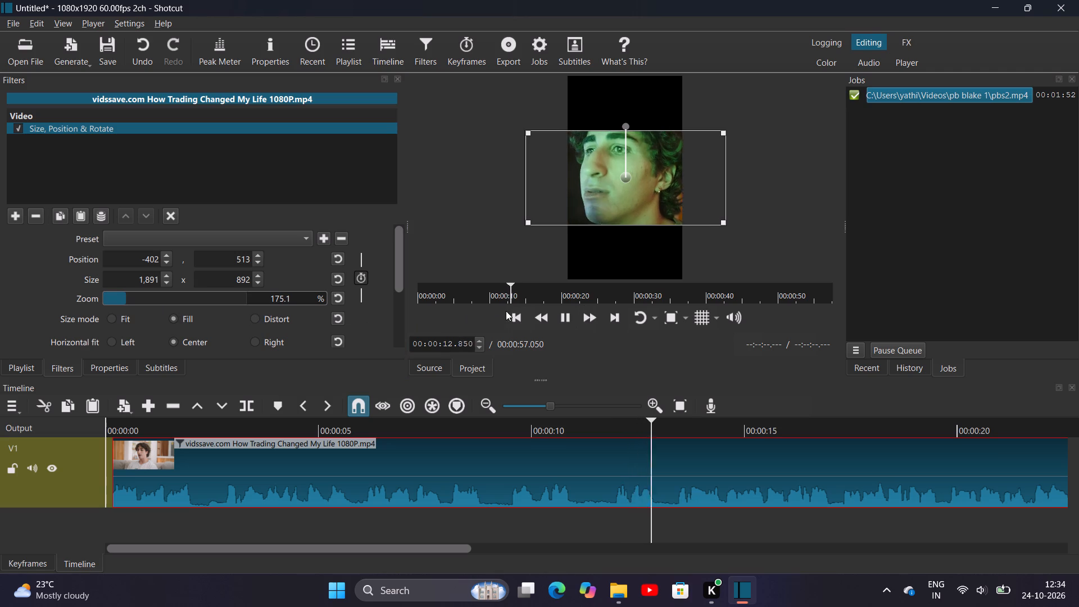
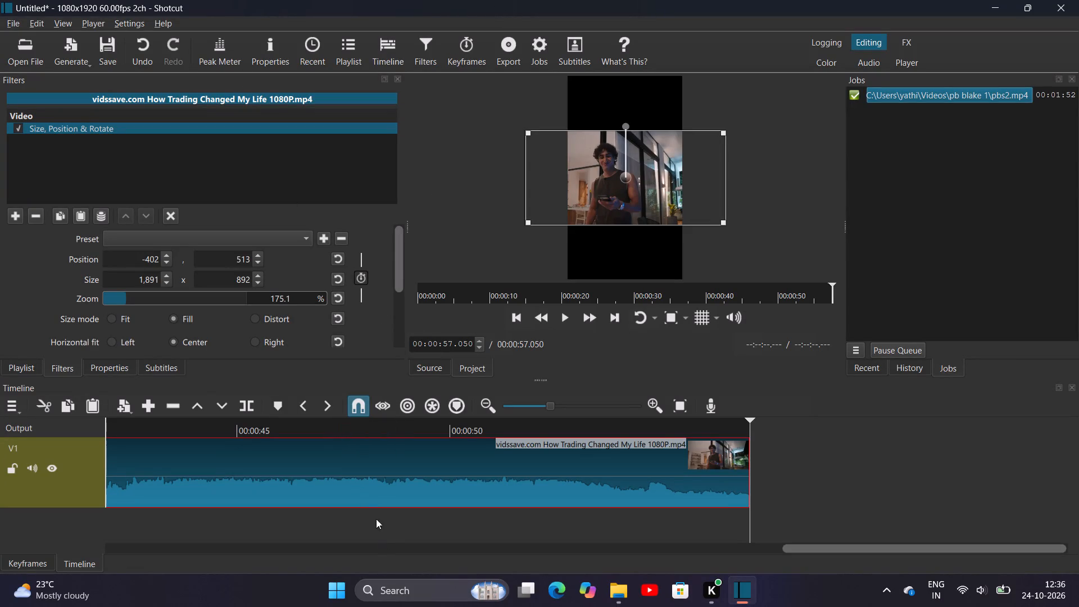
Start exporting the timeline video as MP4 and name the output file pbs3.mp4.
key(space)
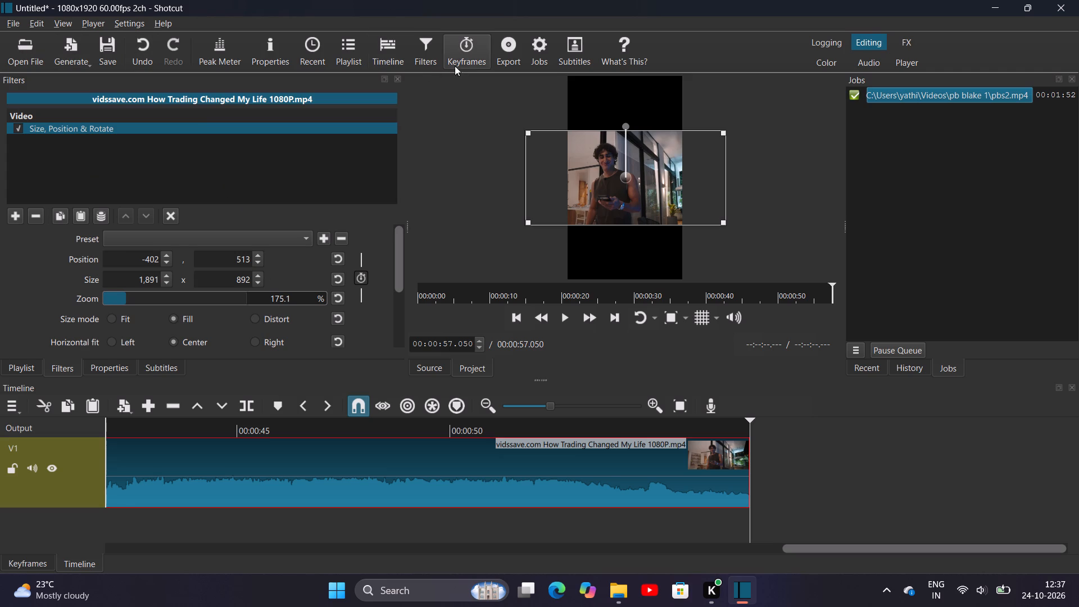
click(501, 55)
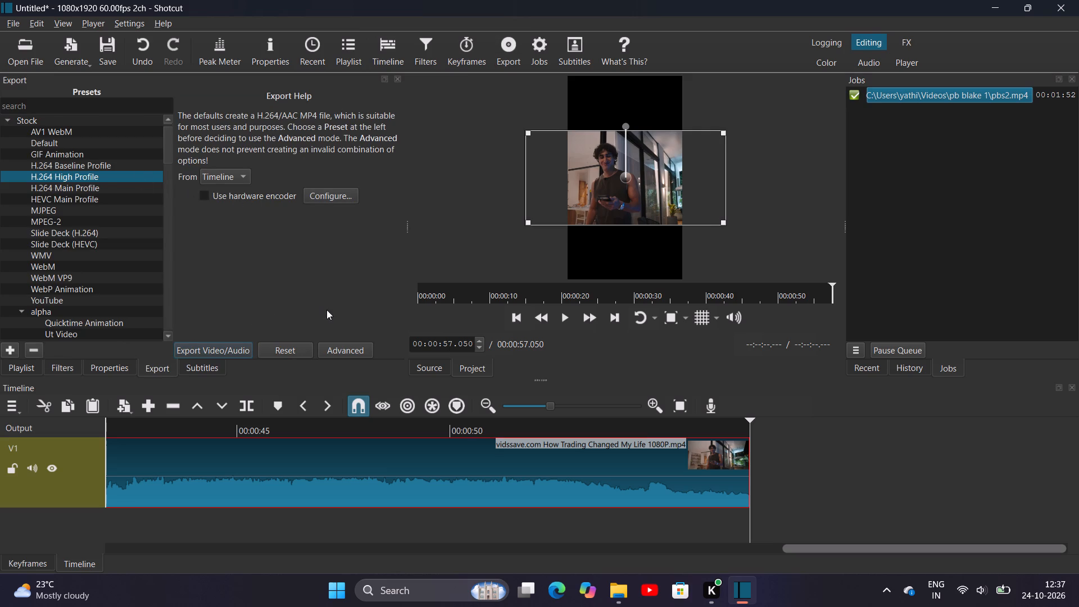
click(340, 357)
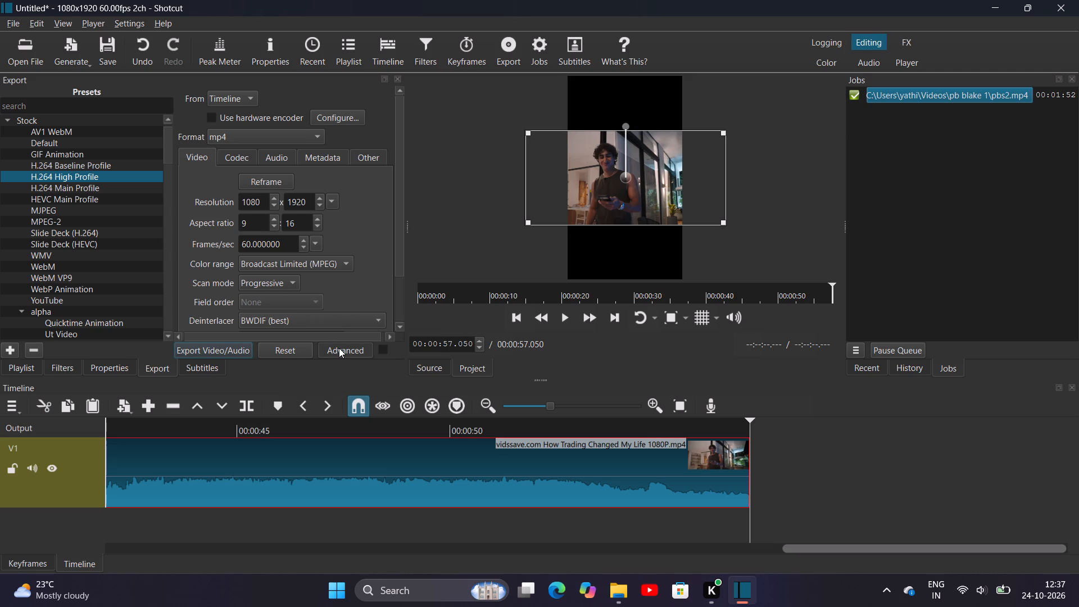
click(339, 347)
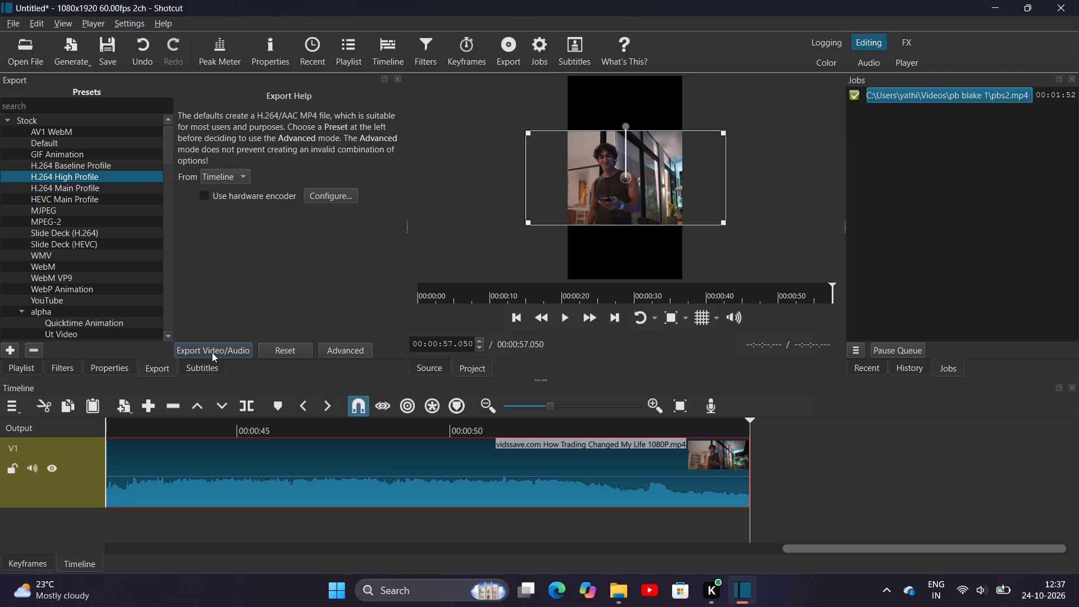
click(222, 350)
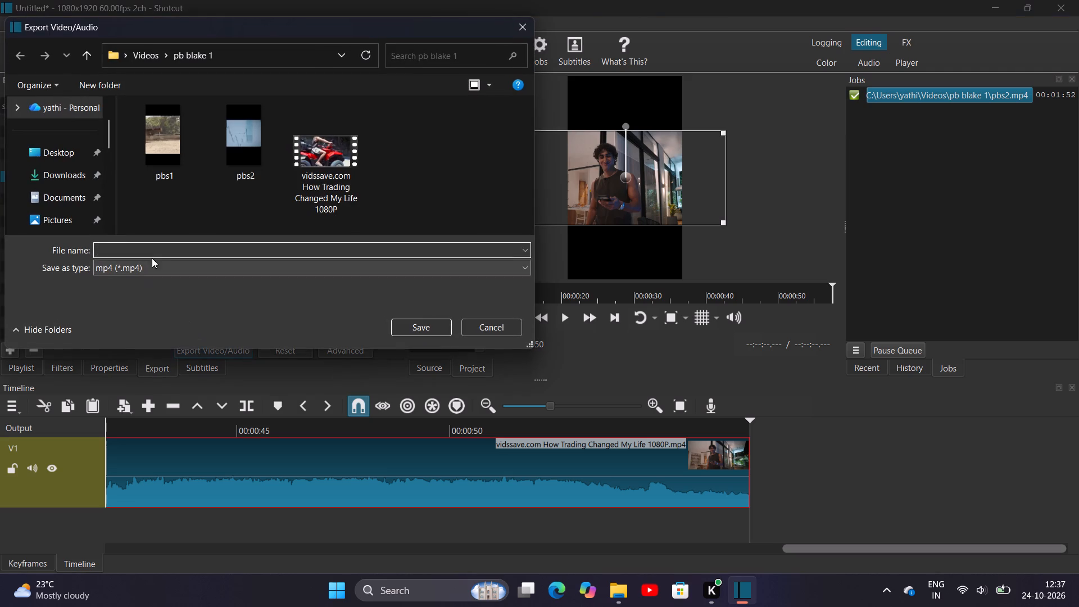
text(pb)
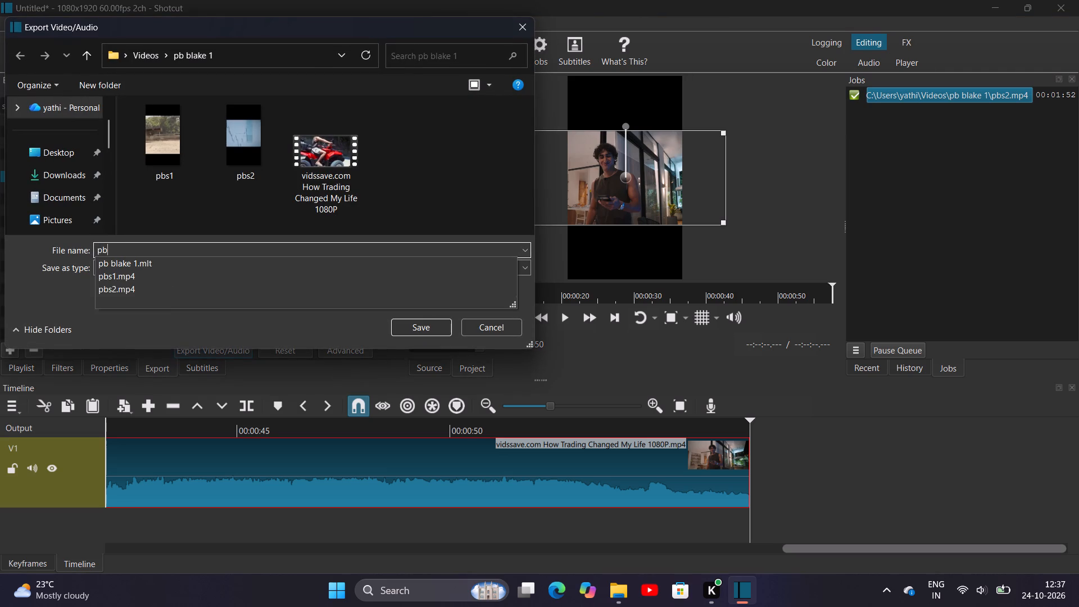
text(s3)
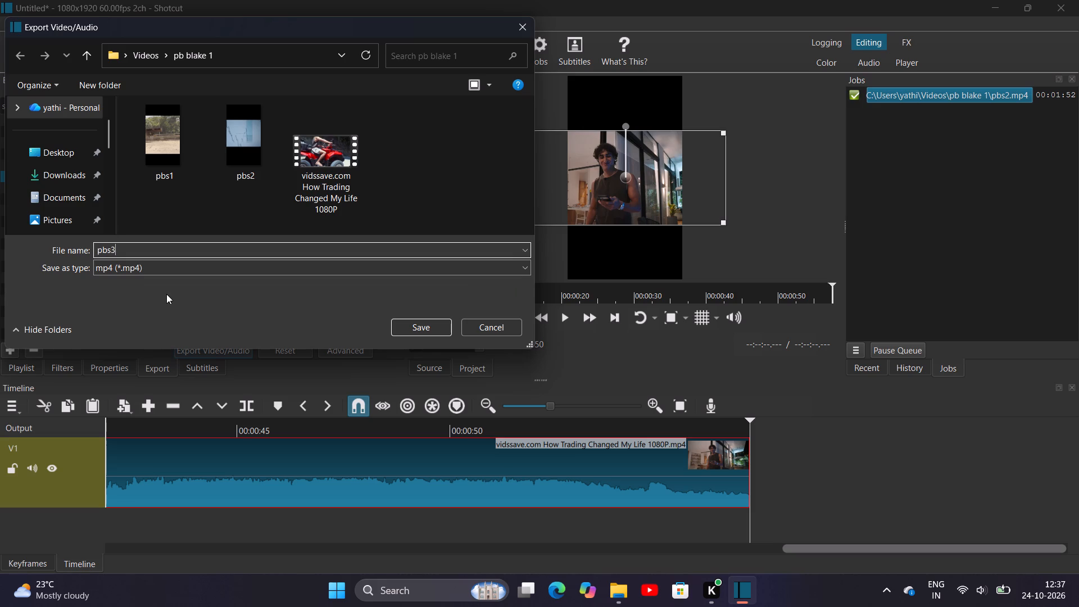
key(BackSpace)
key(BackSpace)
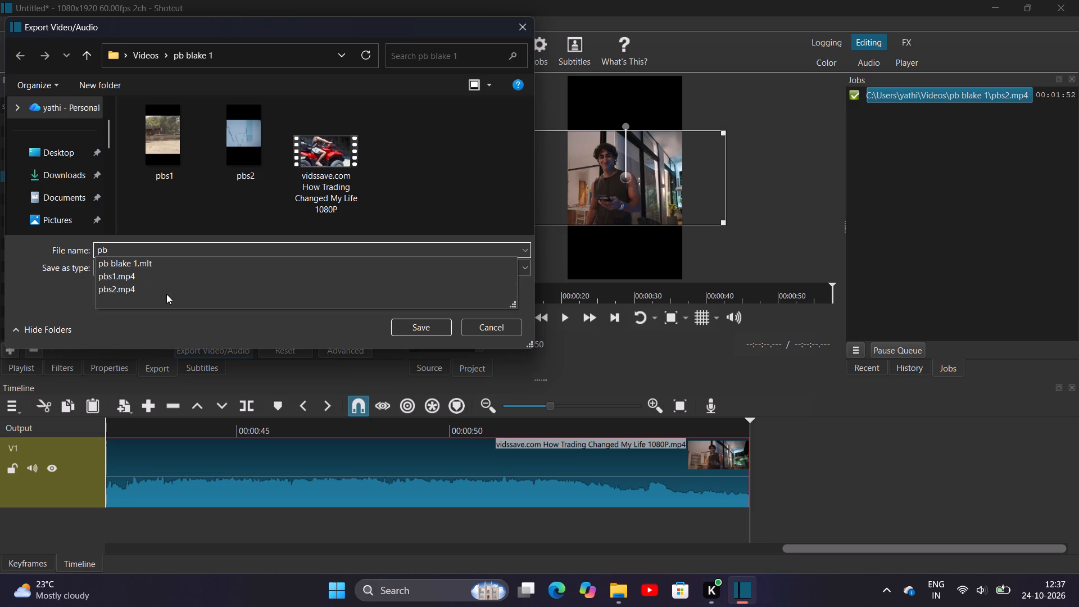
key(shift+s)
key(BackSpace)
key(s)
key(period)
key(BackSpace)
key(3)
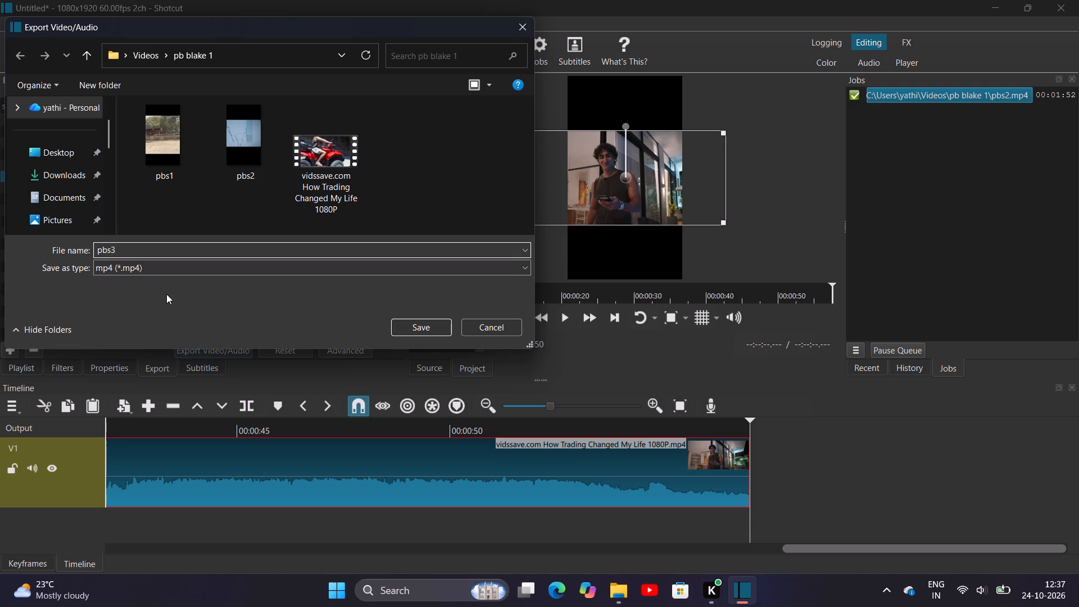
key(period)
text(mp)
key(4)
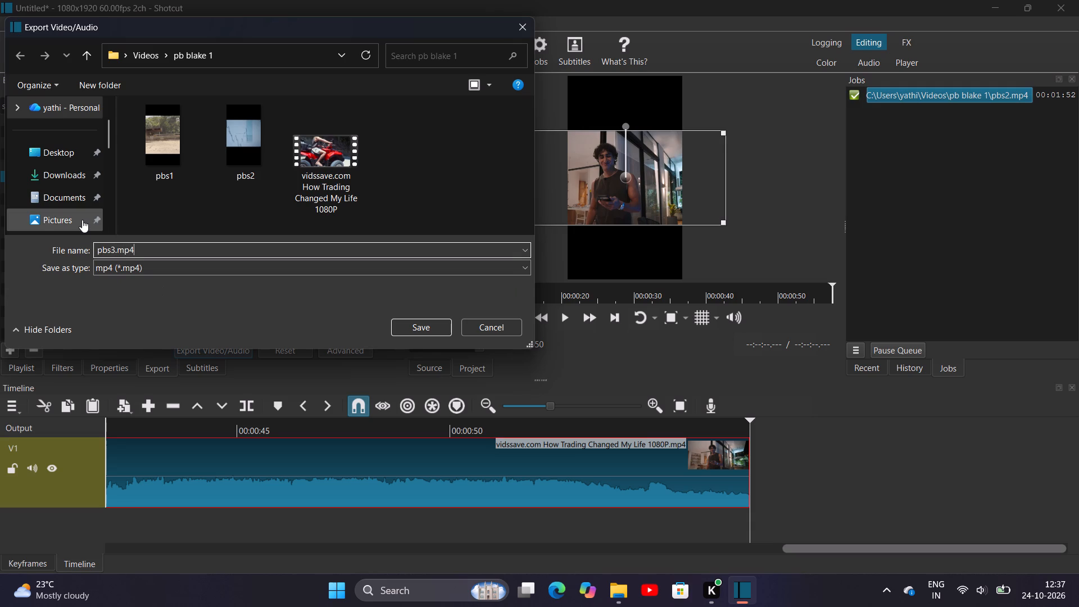
Save the export in the pb blake 1 folder inside Videos.
scroll(82, 220, down, 1)
click(78, 196)
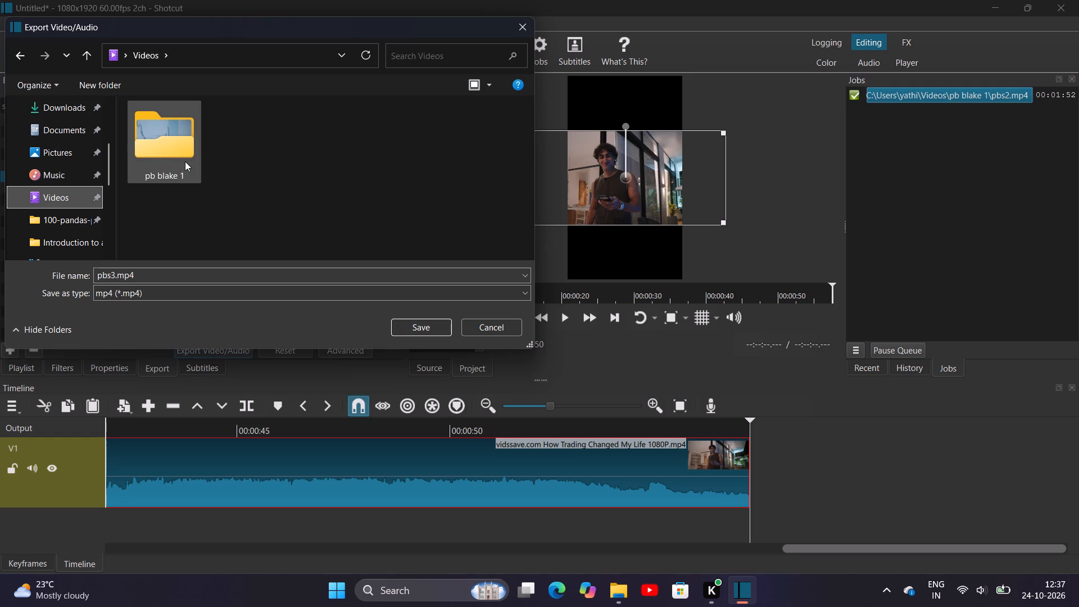
double_click(185, 161)
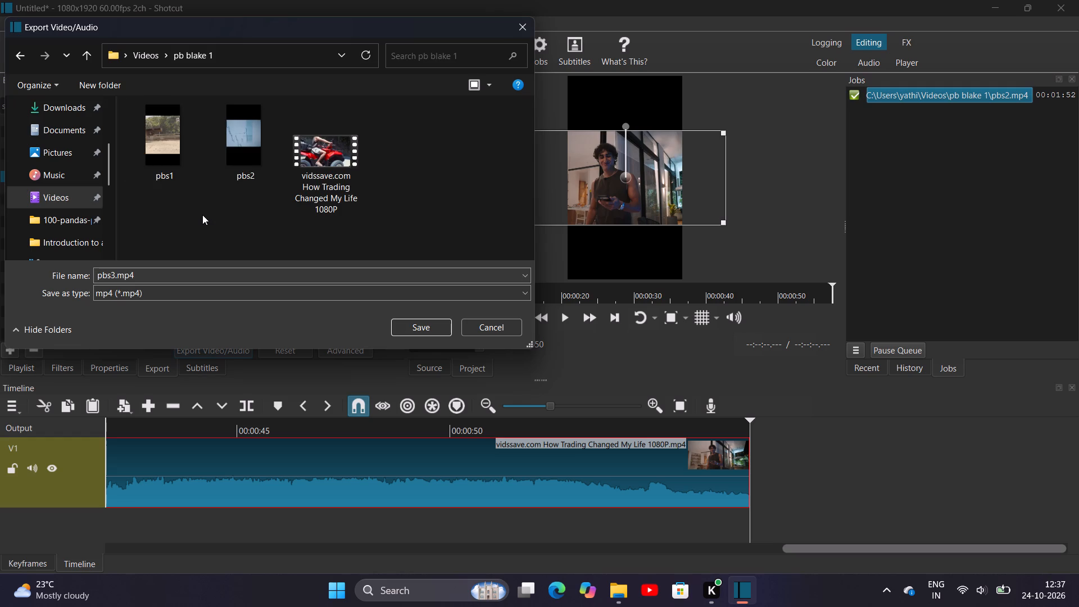
click(439, 327)
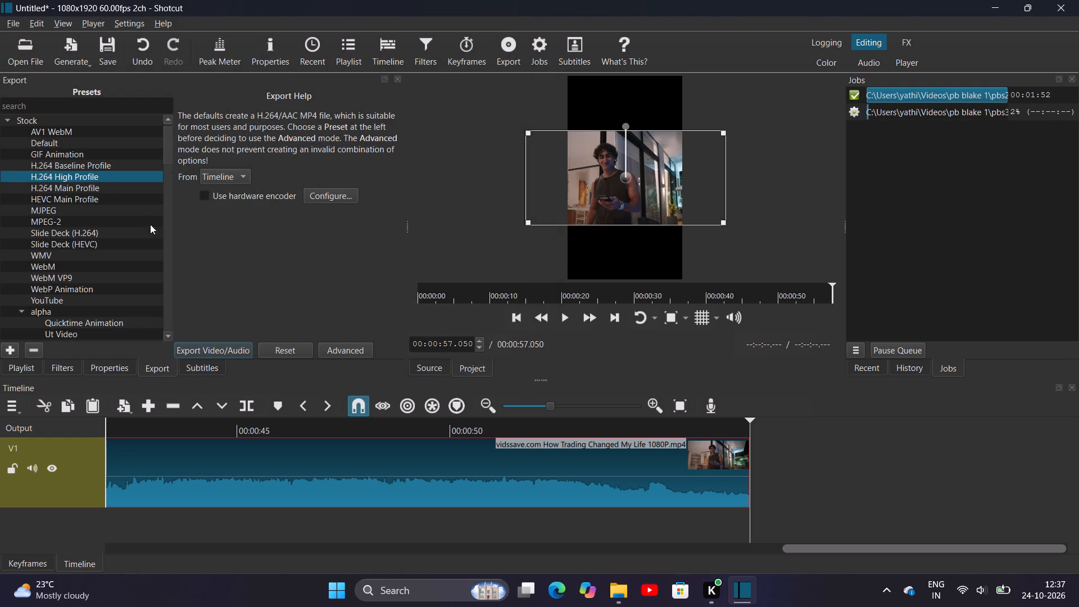
Open the source video "vidssave.com How Trading Changed My Life 1080P" from the pb blake 1 folder and place it on track V1.
click(38, 54)
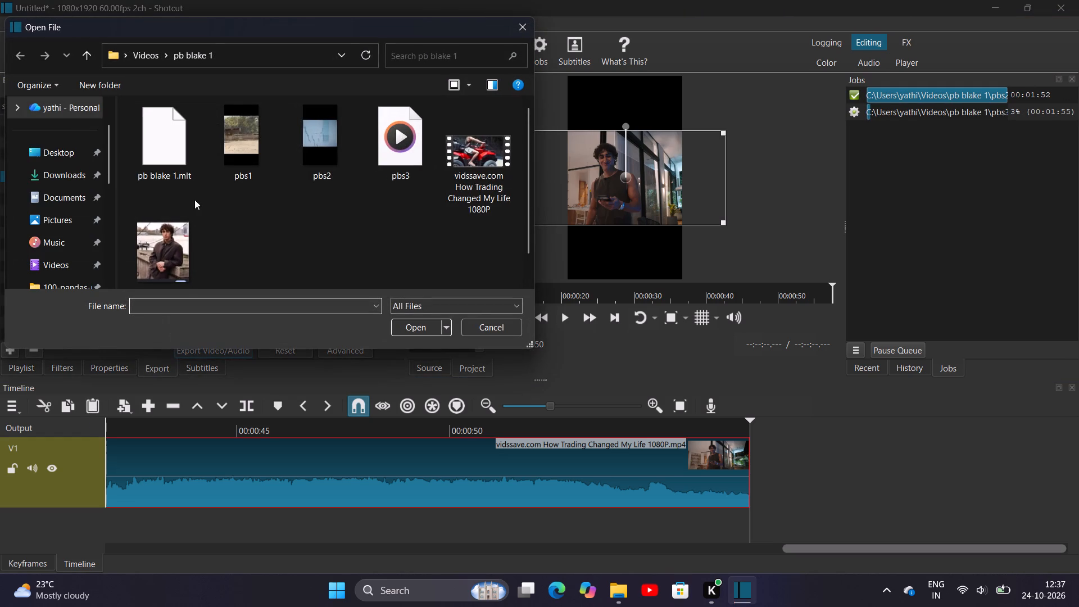
click(475, 158)
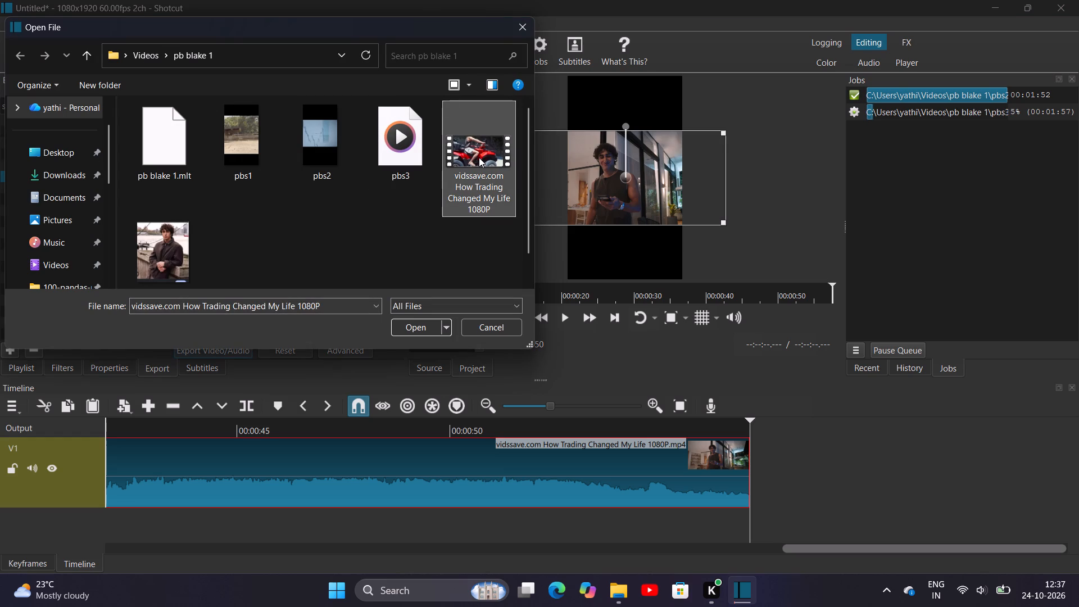
click(408, 328)
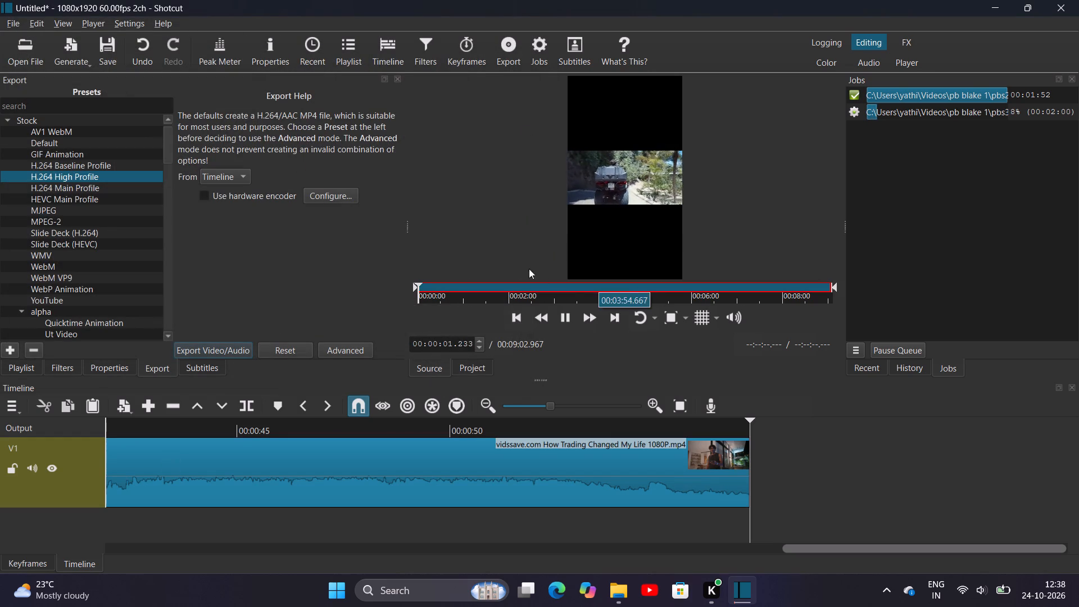
click(397, 80)
drag(573, 175, 477, 473)
Cut the previously reframed clip, located before the newly added footage, from track V1.
right_click(416, 473)
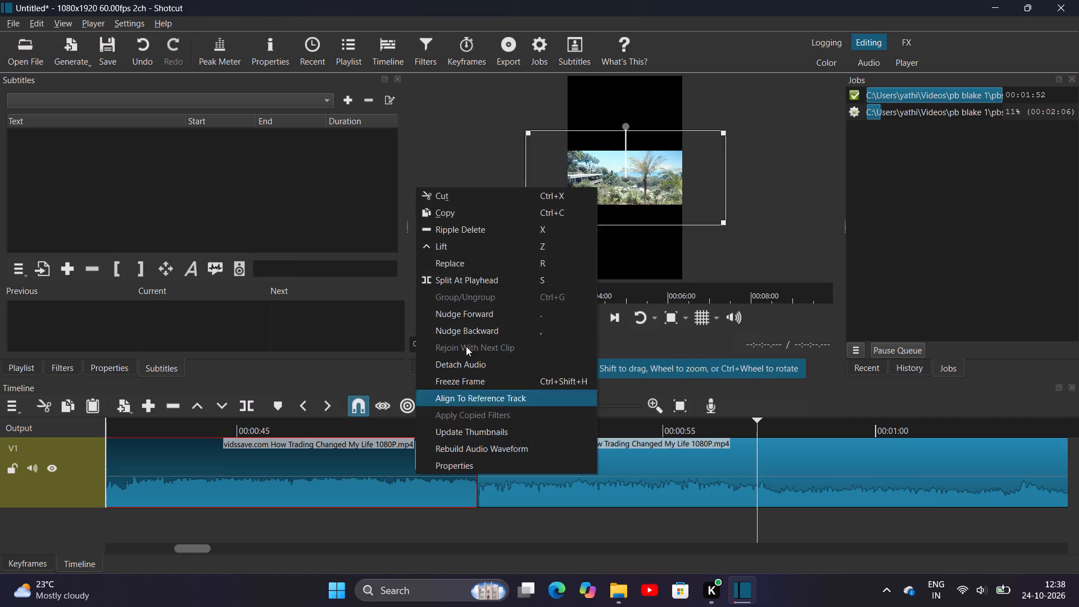
click(456, 203)
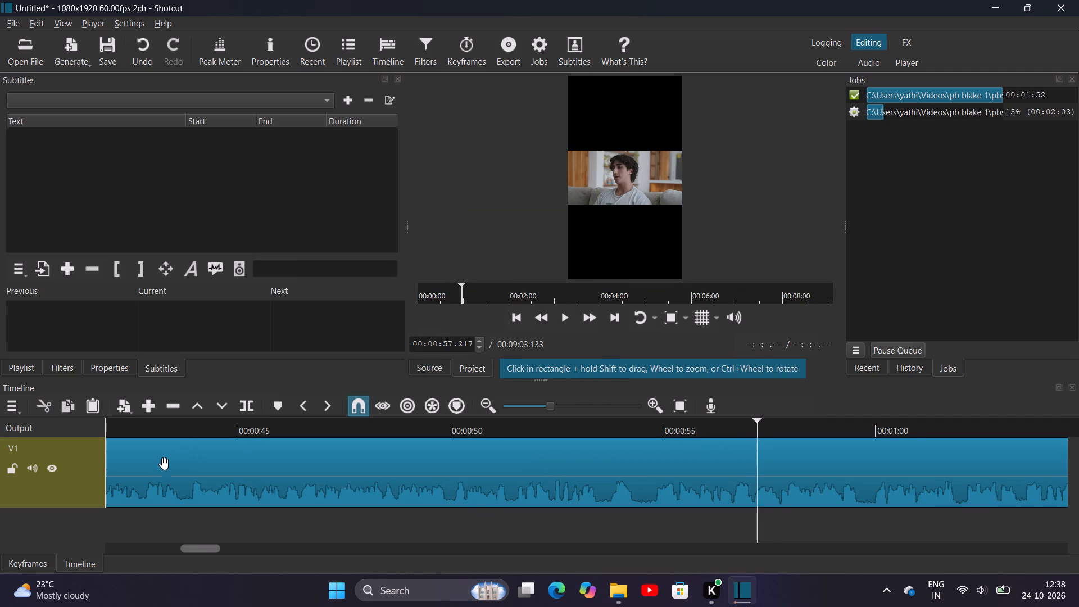
Play the new V1 footage from its start and at several points between about 3:46 and 5:50, looking for the next section's starting point.
click(419, 290)
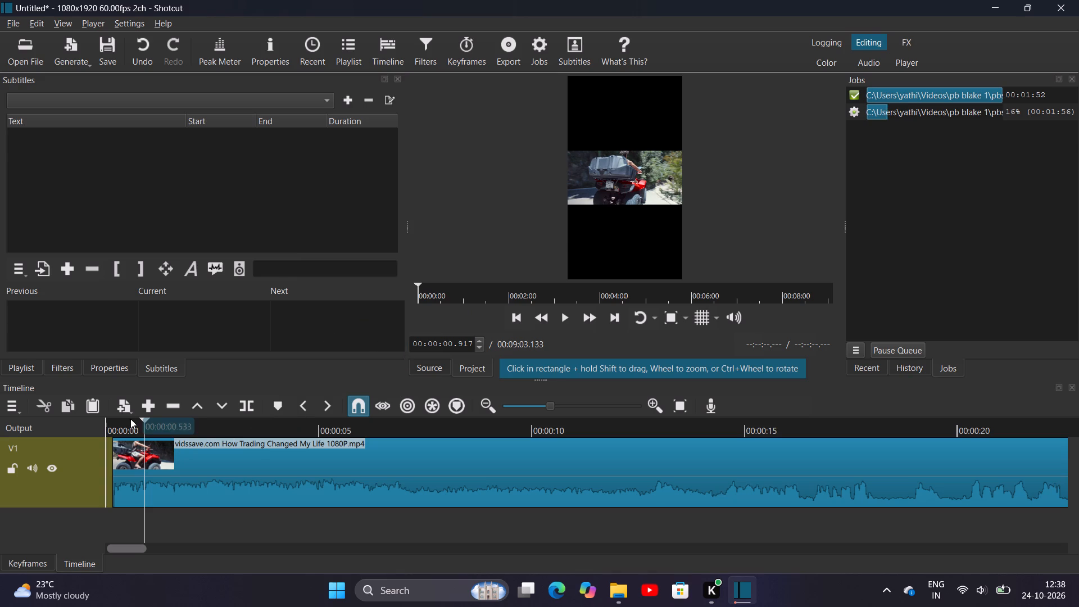
drag(141, 437, 111, 426)
key(space)
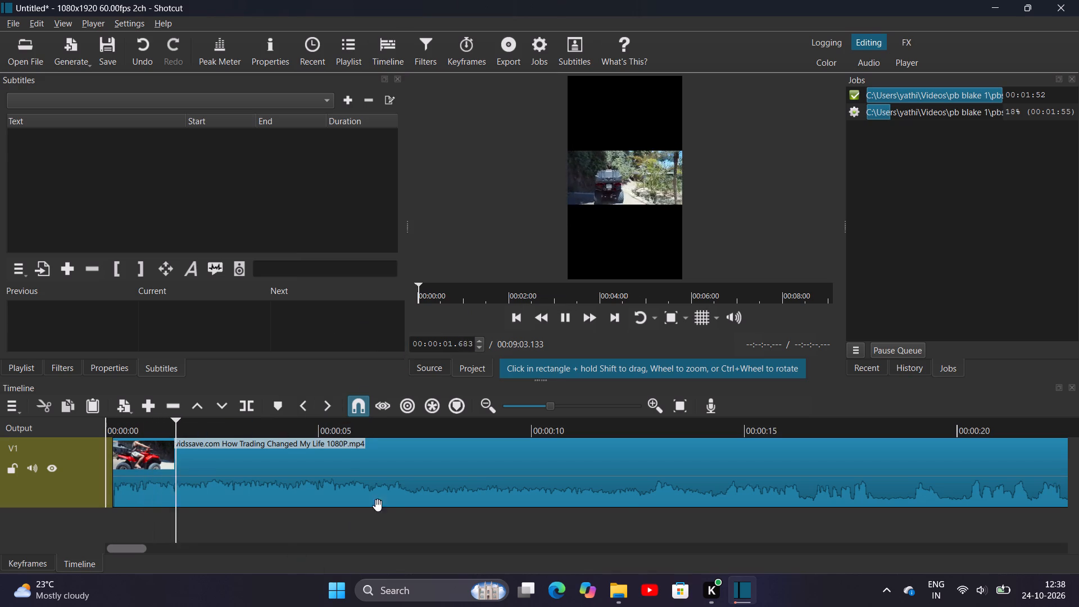
click(591, 293)
click(619, 296)
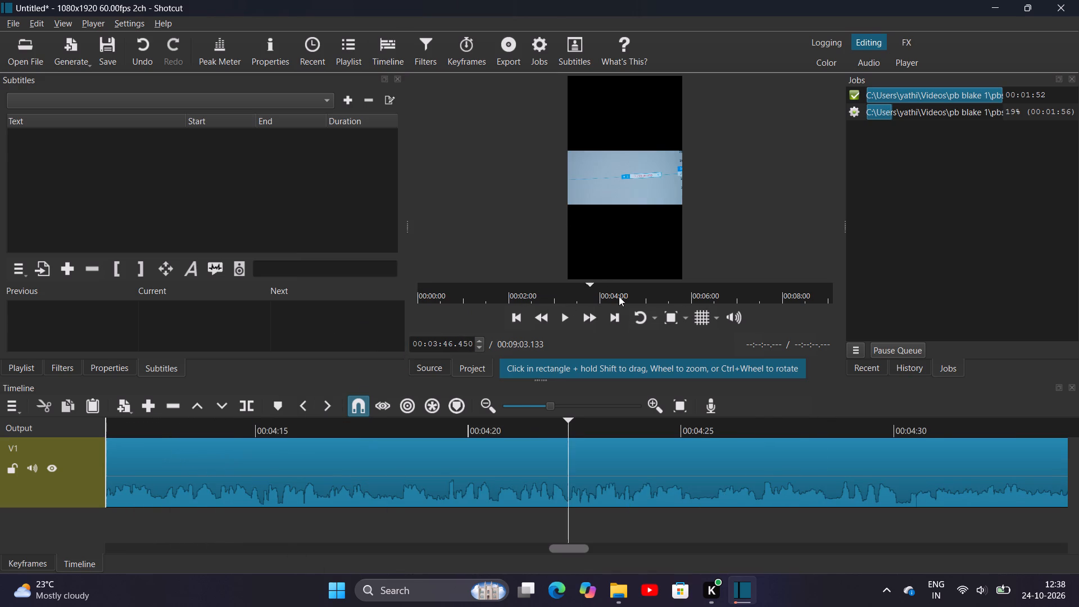
key(space)
click(637, 282)
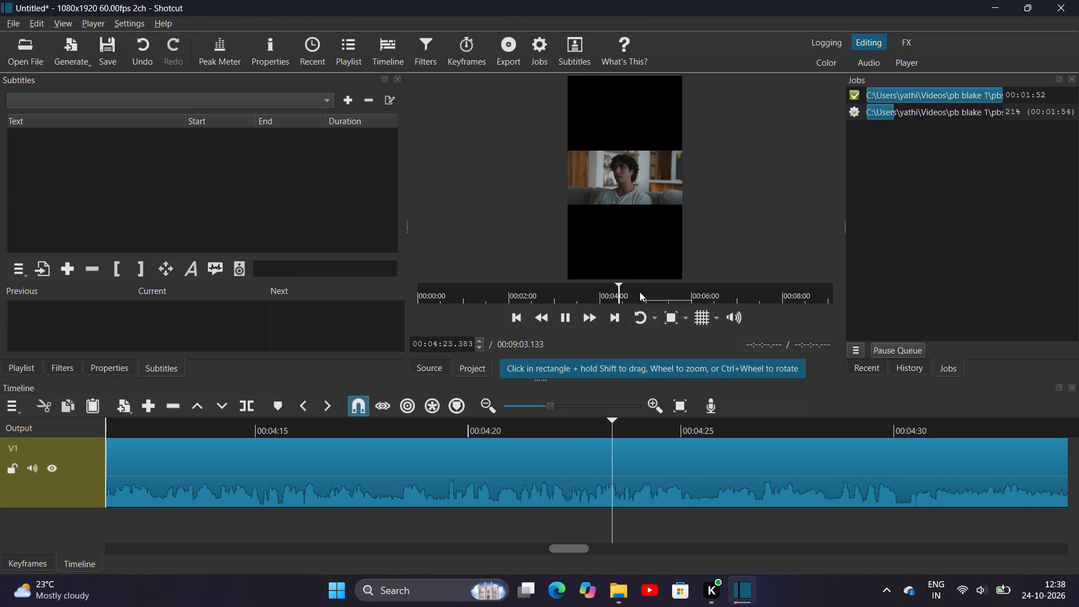
click(640, 292)
key(space)
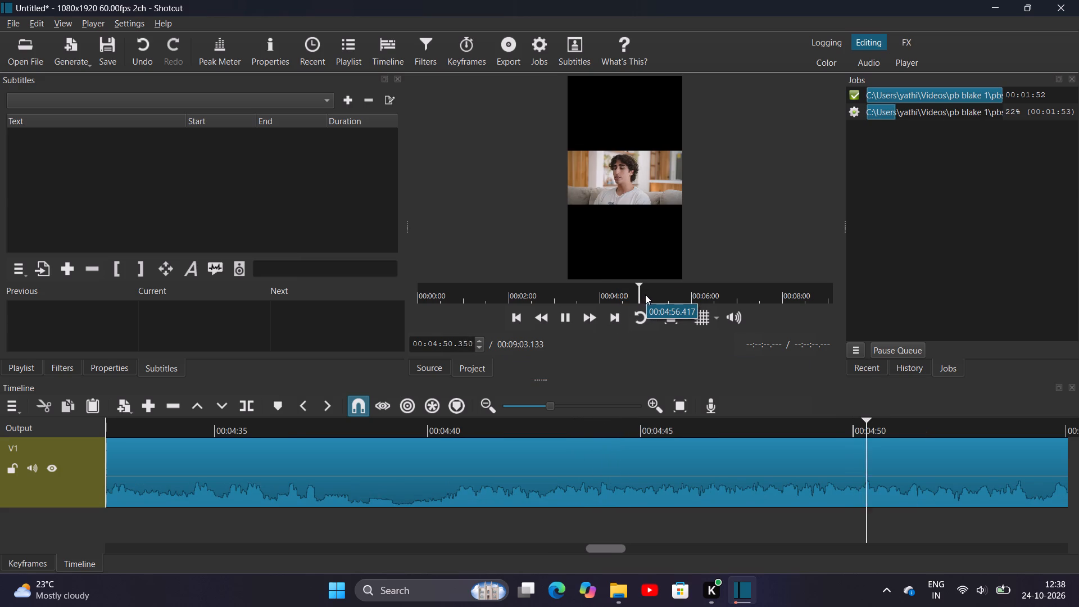
click(652, 295)
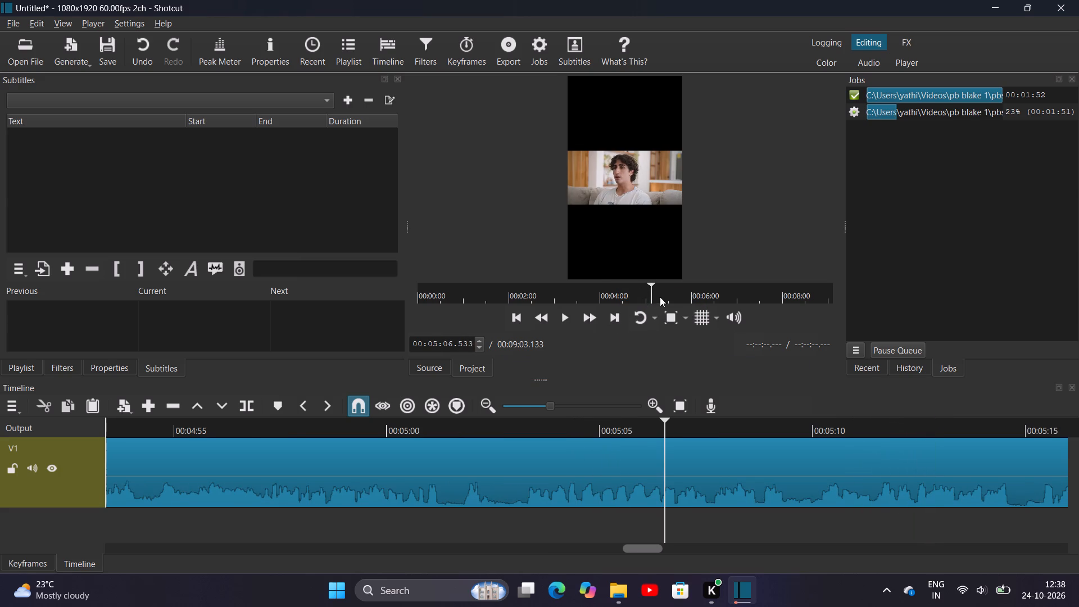
key(space)
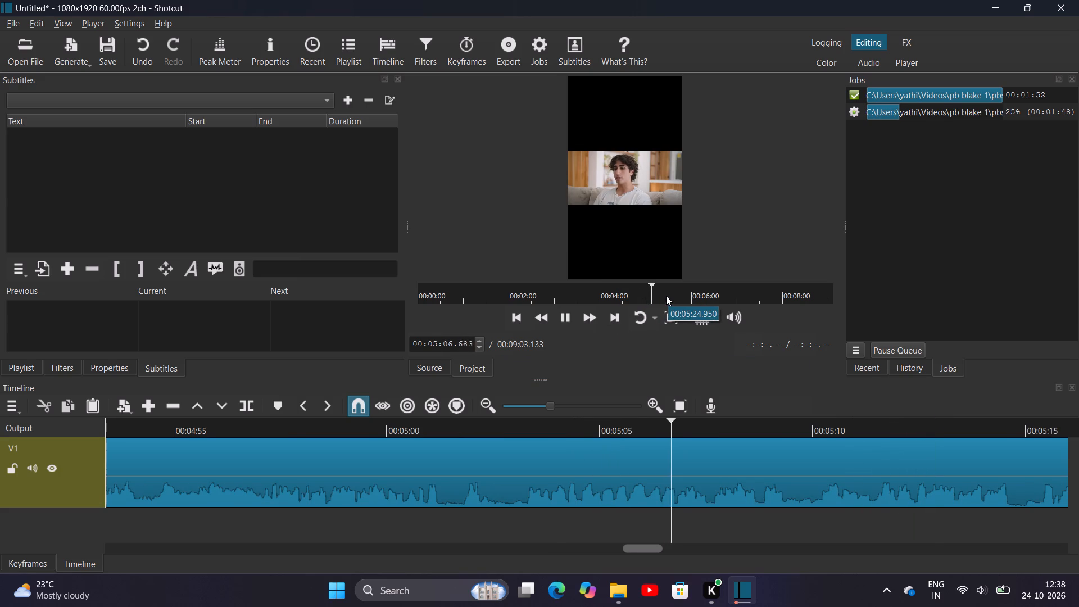
click(666, 296)
key(space)
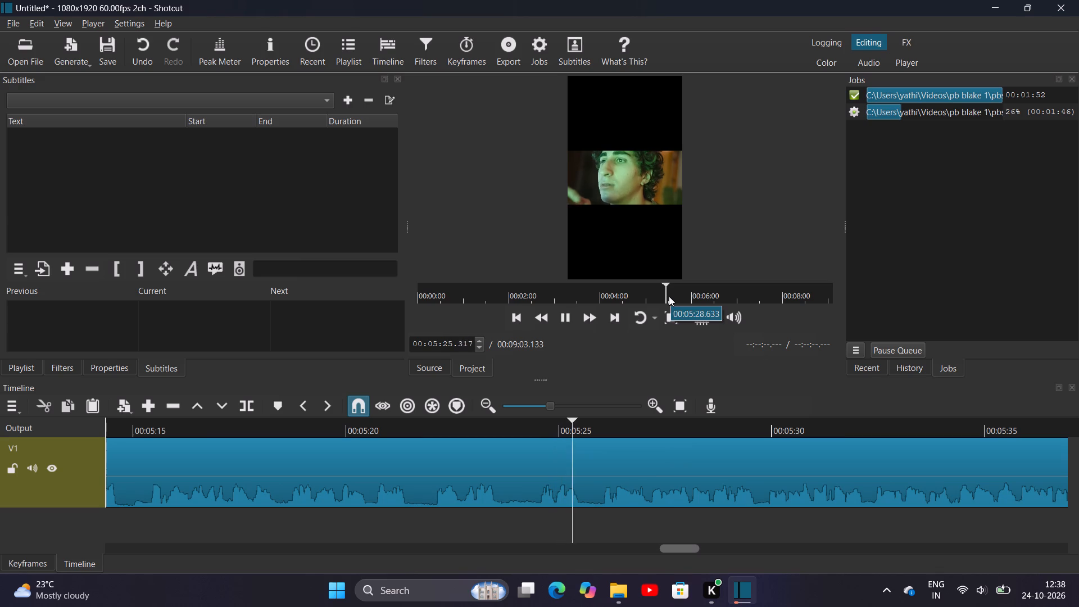
click(675, 296)
click(686, 296)
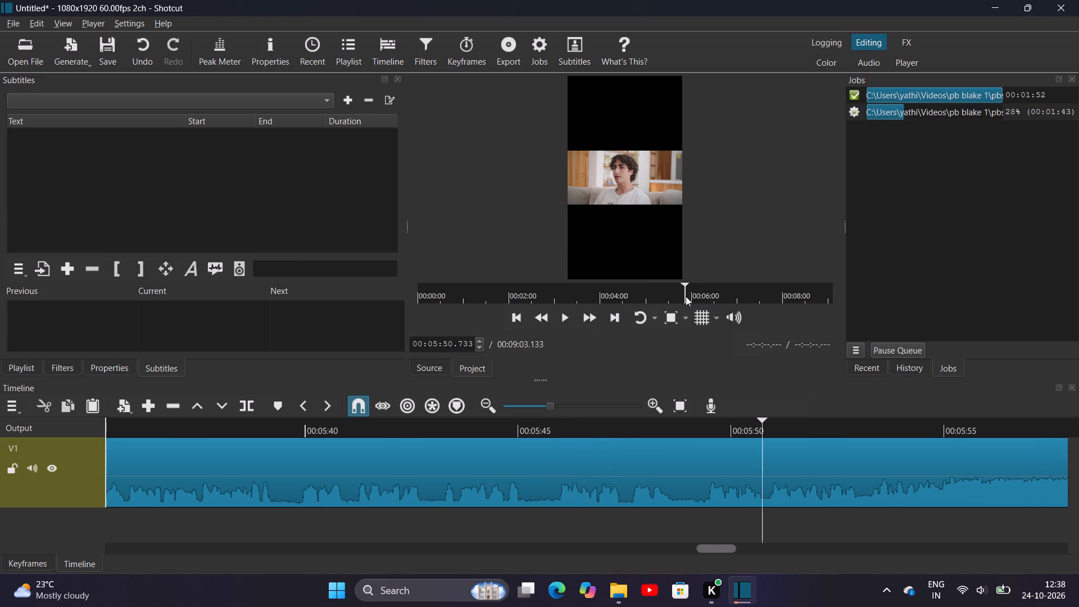
Split the V1 clip at about 6:06 and cut the section before the split.
key(space)
click(690, 296)
click(698, 296)
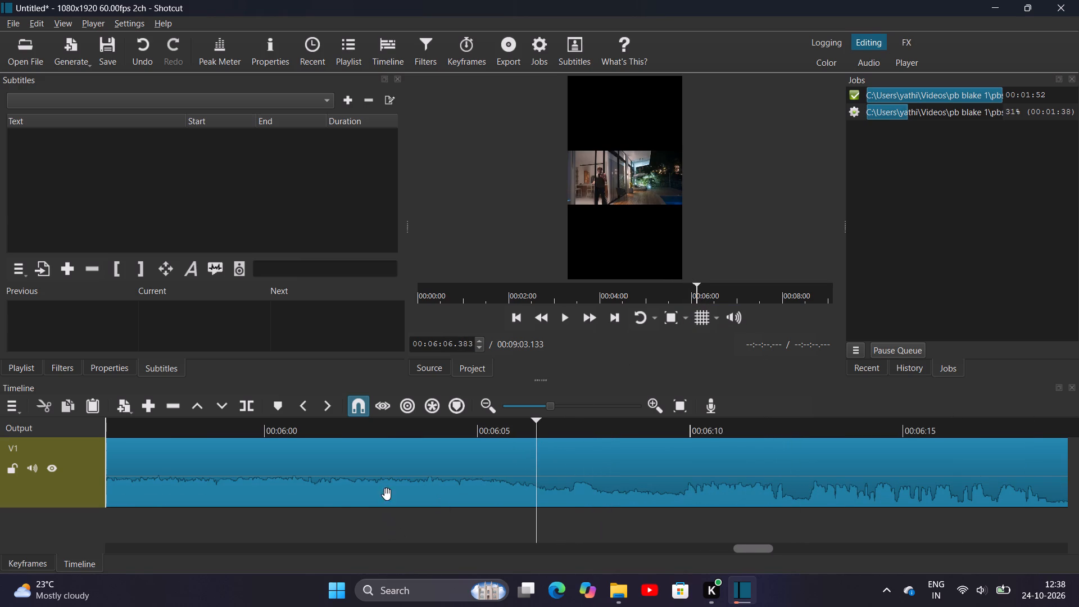
click(250, 402)
right_click(298, 463)
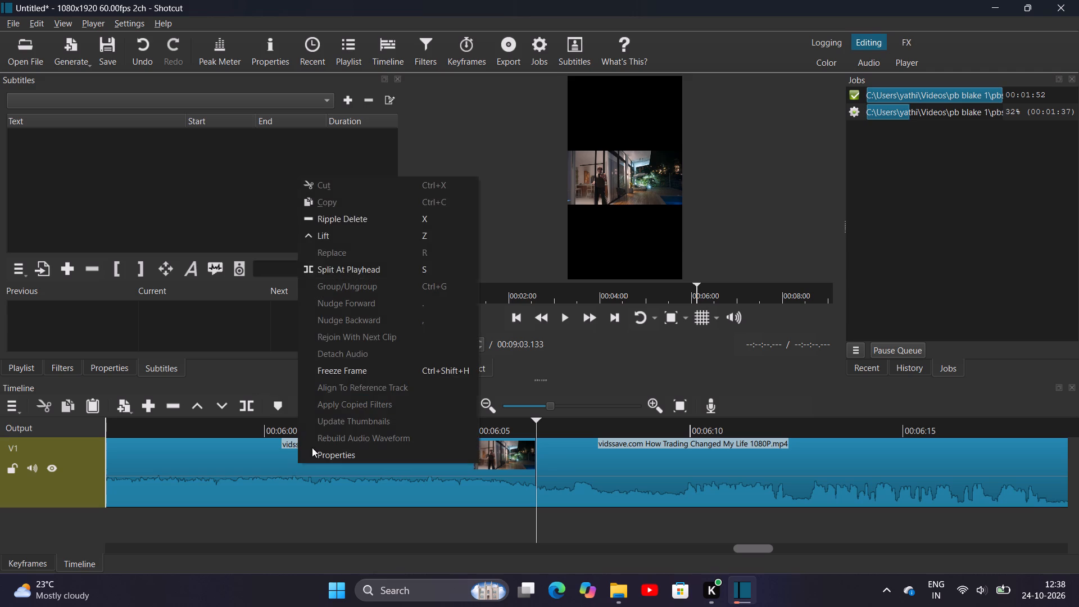
click(374, 184)
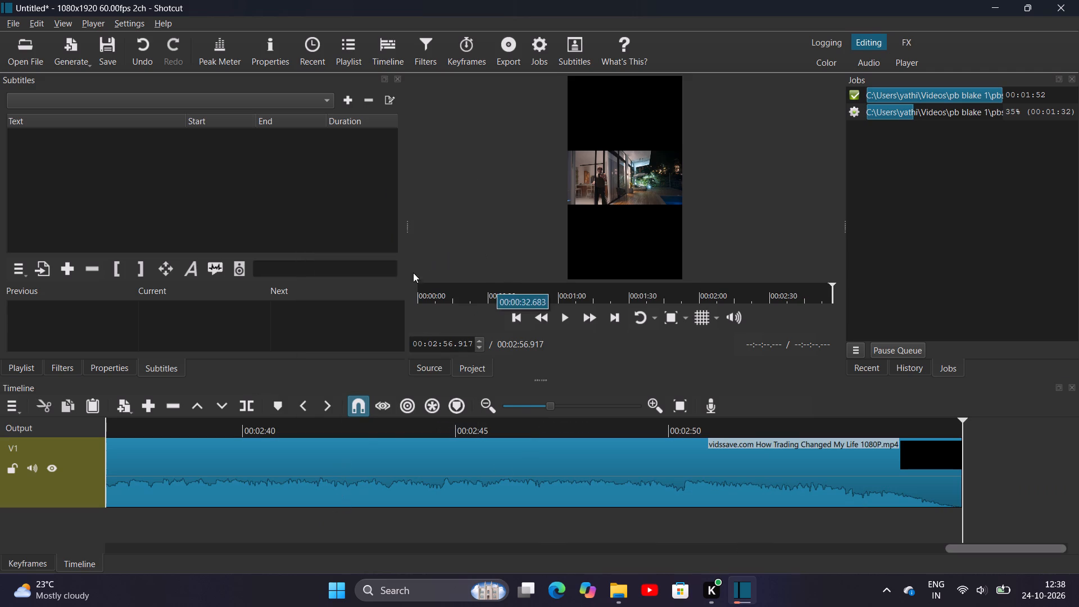
Play the remaining V1 clip from its start through about 1:13, also sampling around 0:36, to find where the section ends.
click(418, 296)
key(space)
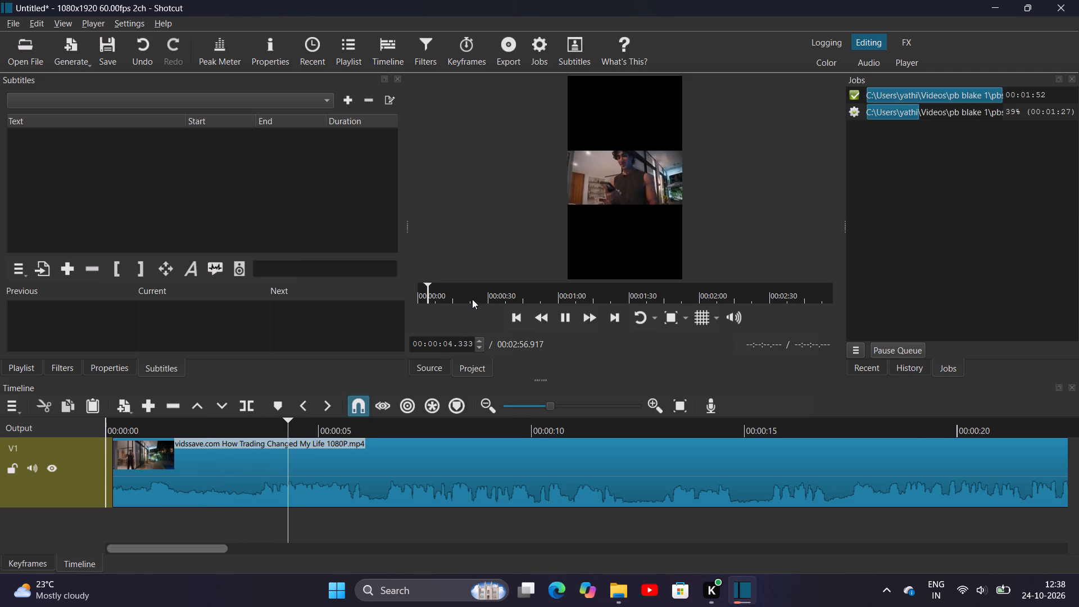
click(505, 293)
key(space)
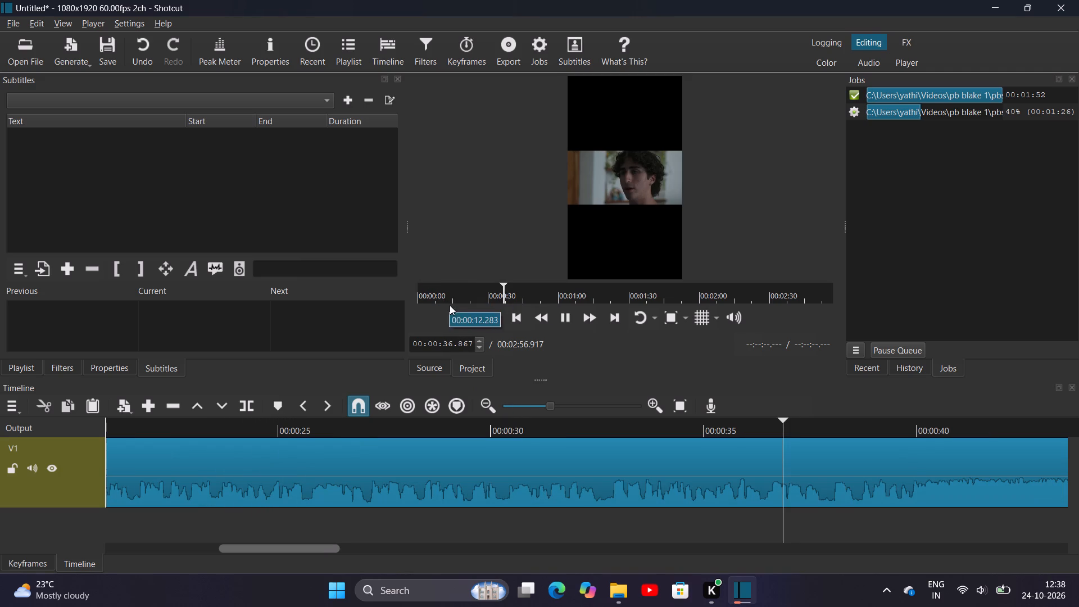
key(space)
click(418, 291)
key(space)
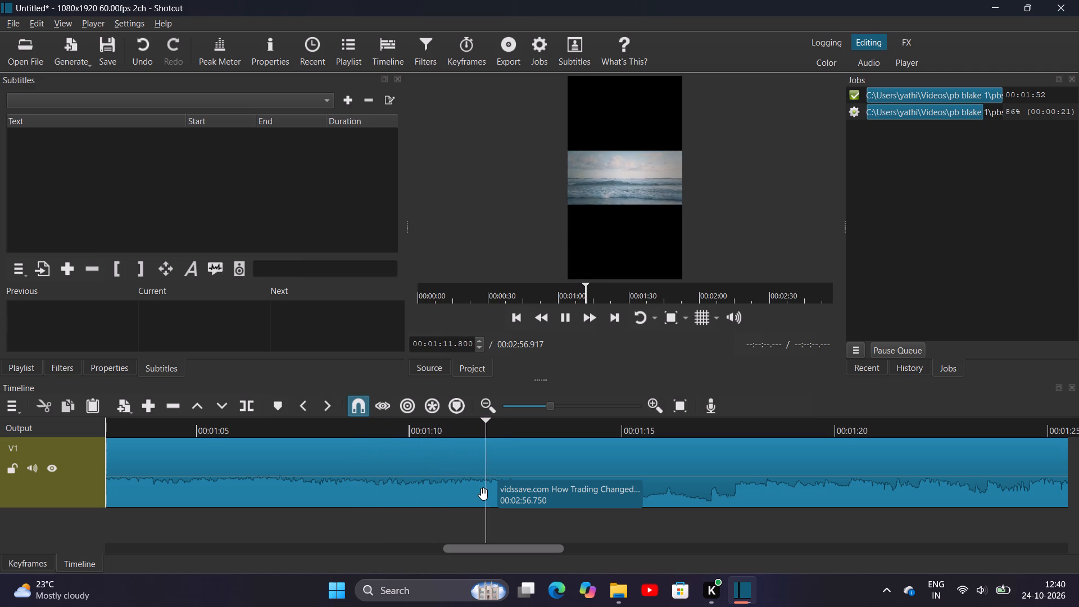
key(space)
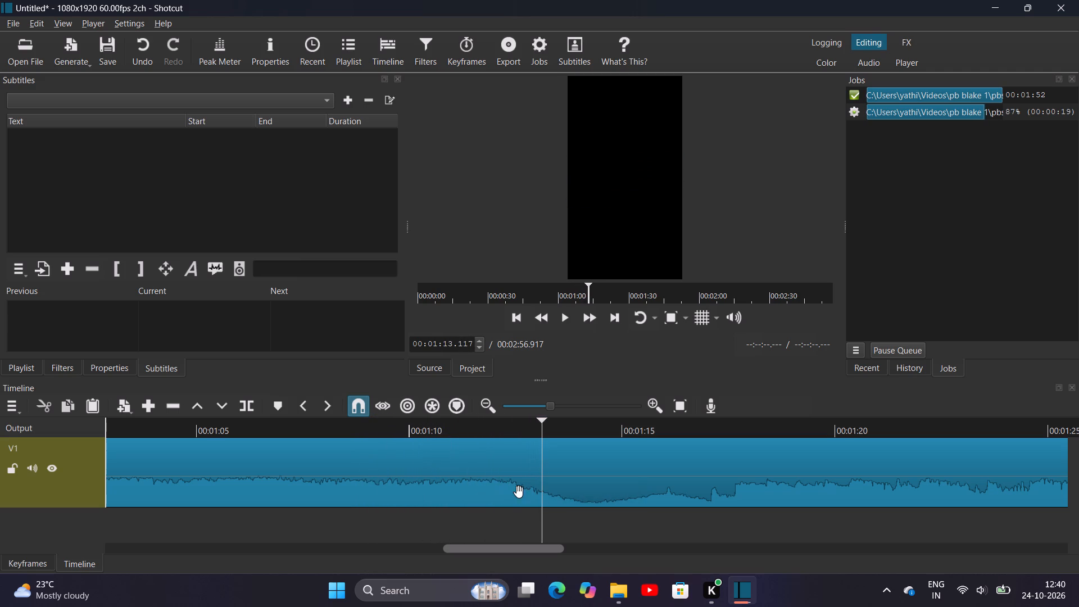
Replay the first ten seconds of the V1 clip, rechecking about 0:02 to 0:04, to find a clean starting point.
click(418, 299)
key(space)
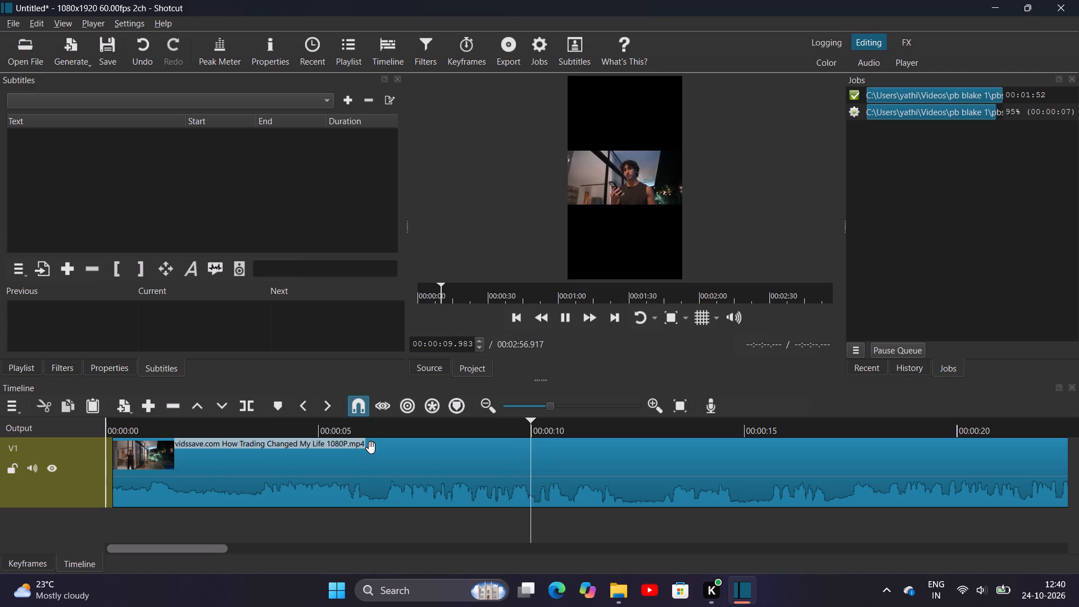
key(space)
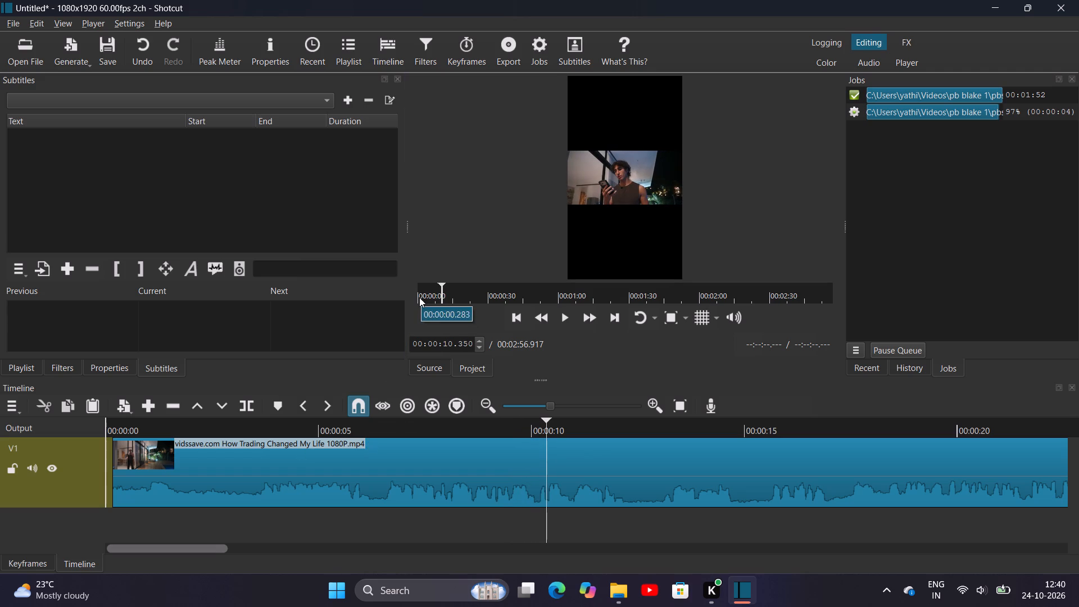
click(419, 297)
key(space)
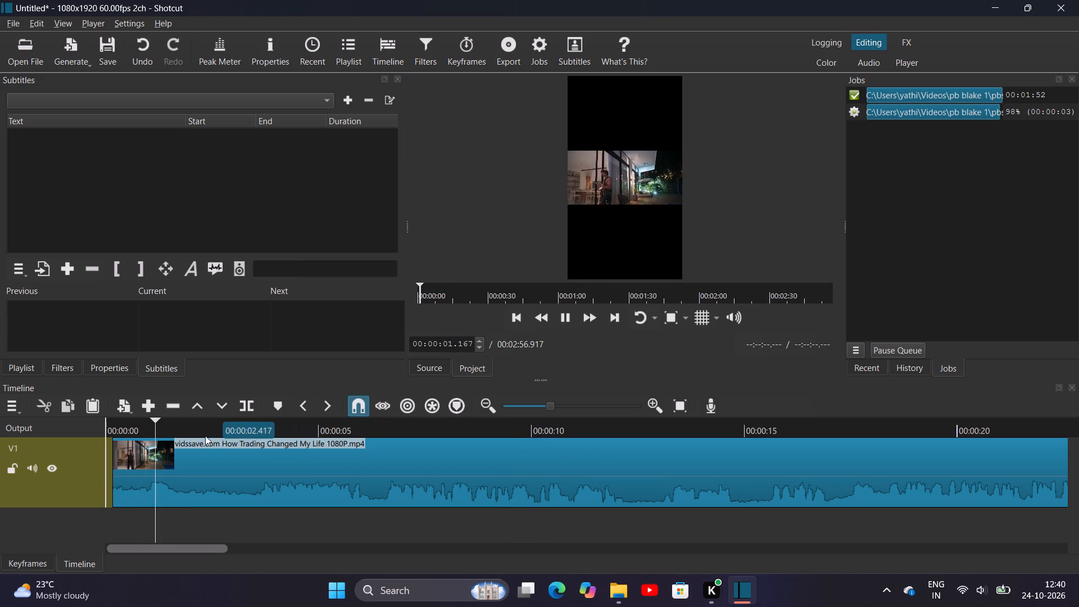
key(space)
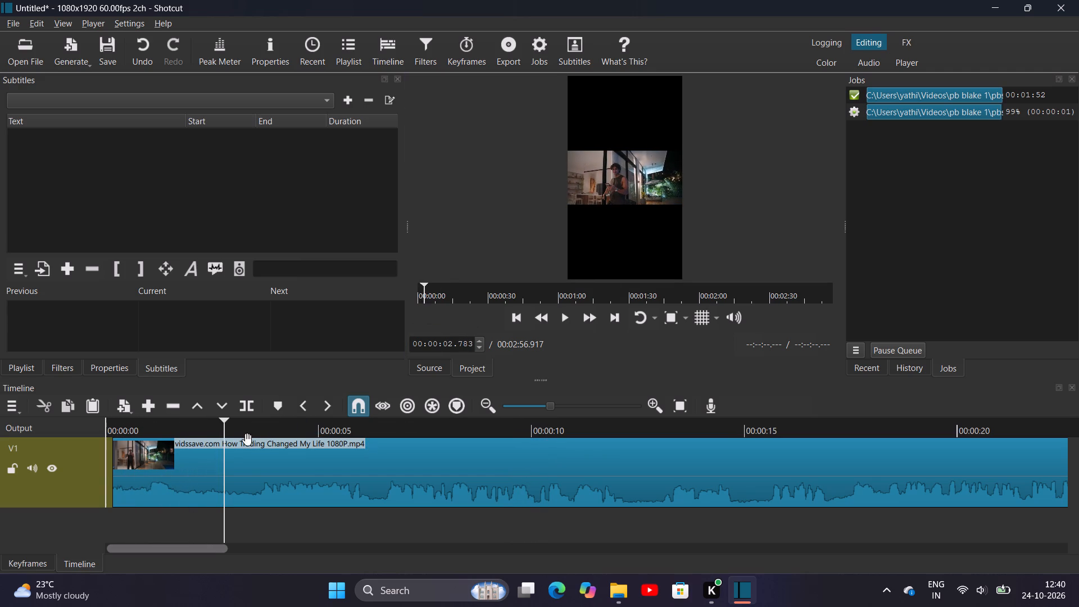
drag(223, 431, 177, 429)
key(space)
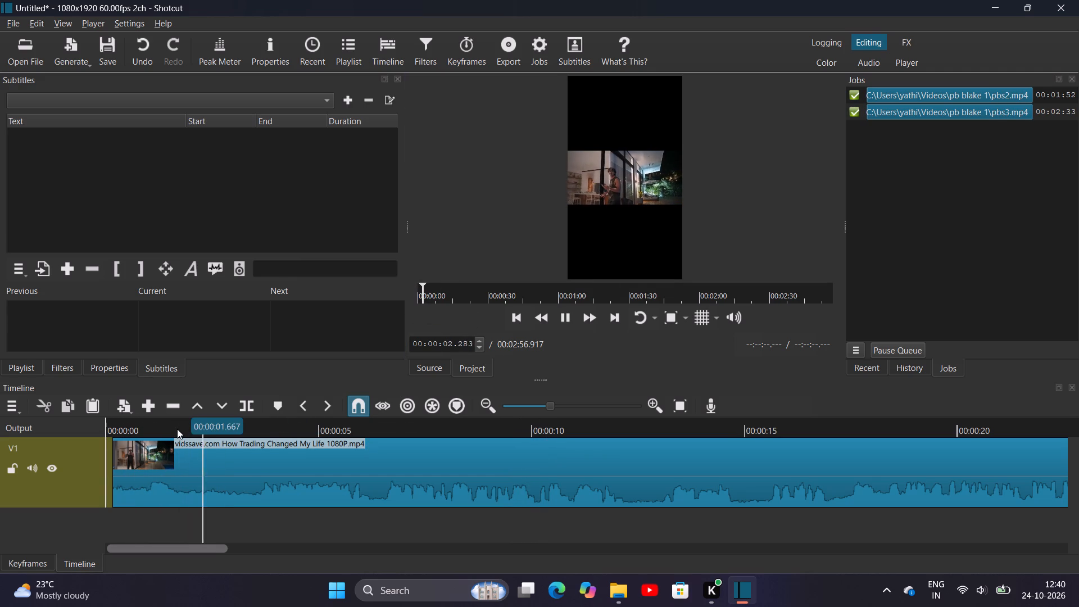
key(space)
click(203, 436)
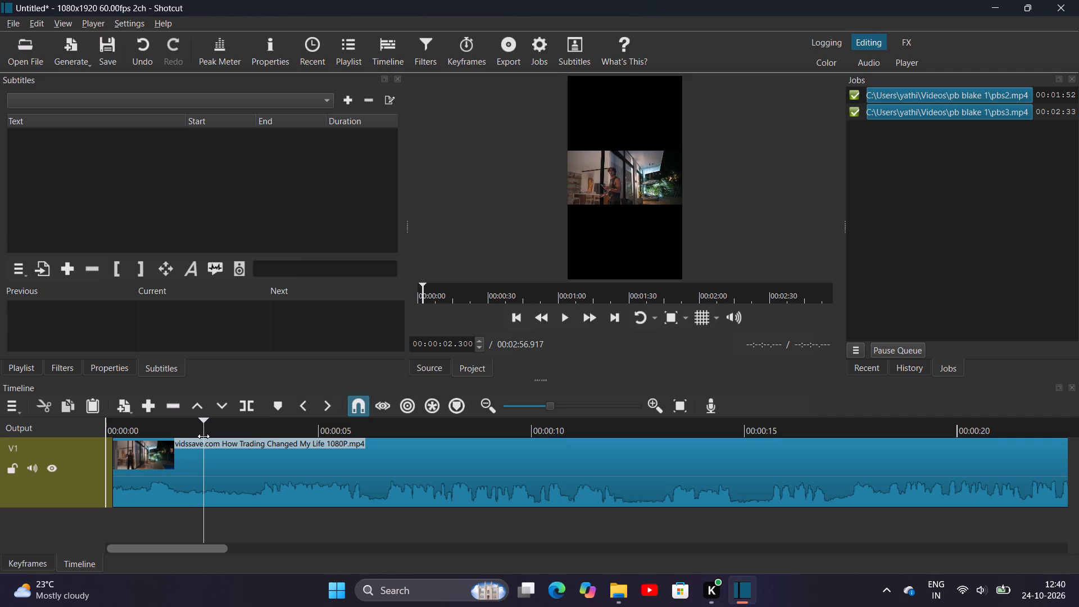
drag(203, 436, 232, 431)
key(space)
key(space)
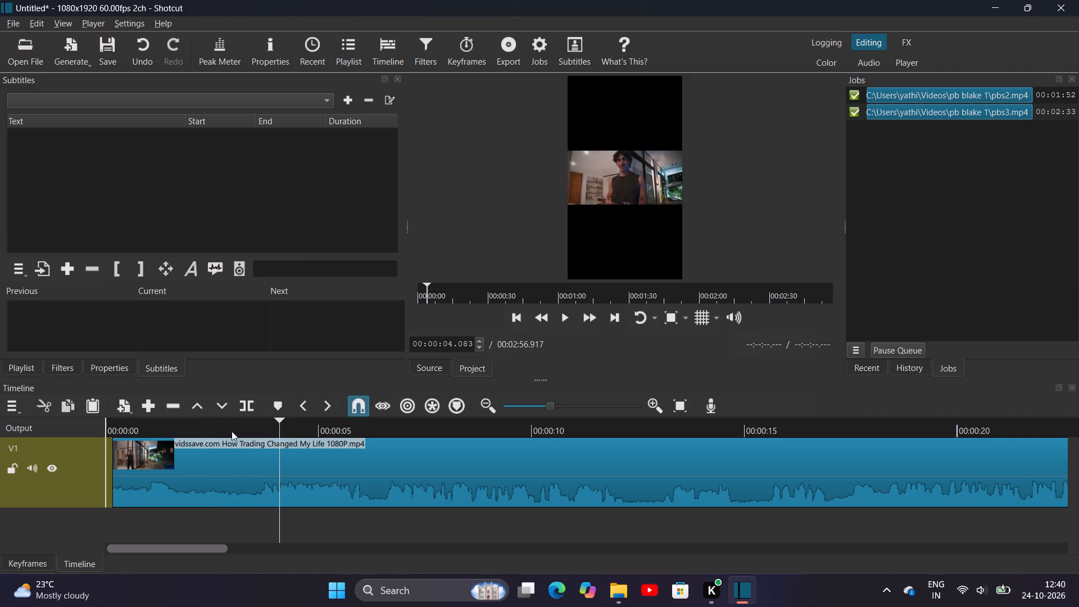
drag(277, 429, 283, 430)
drag(283, 430, 287, 430)
drag(287, 430, 257, 433)
key(space)
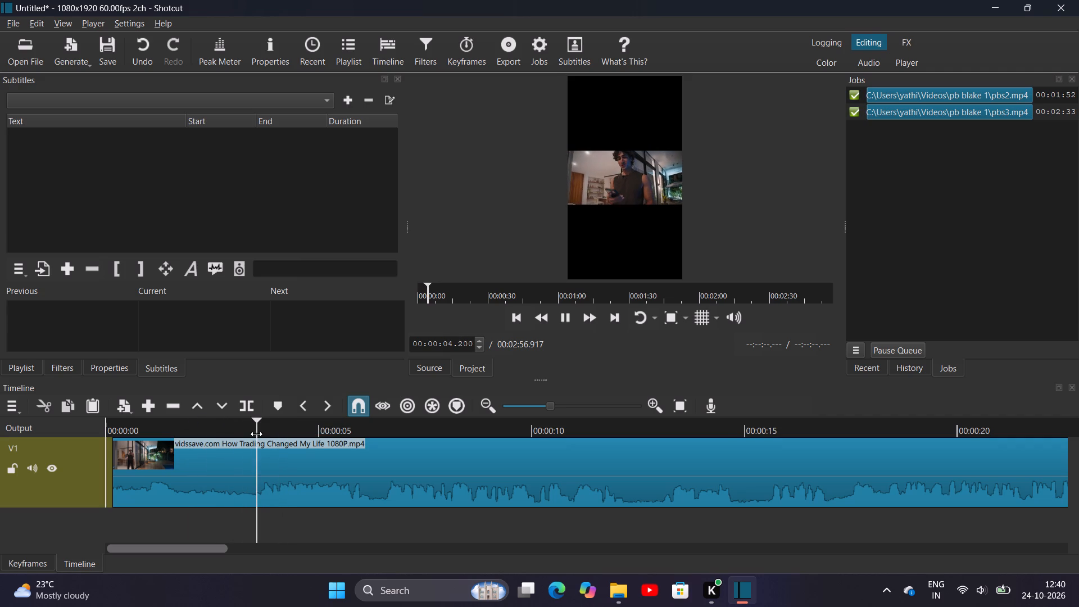
key(space)
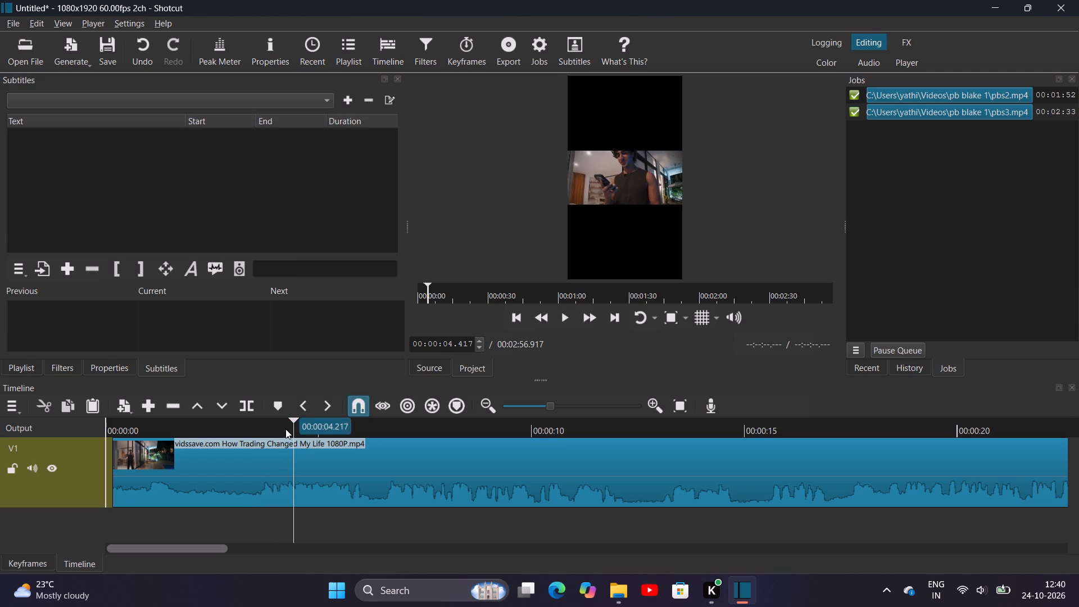
drag(292, 428, 250, 434)
key(space)
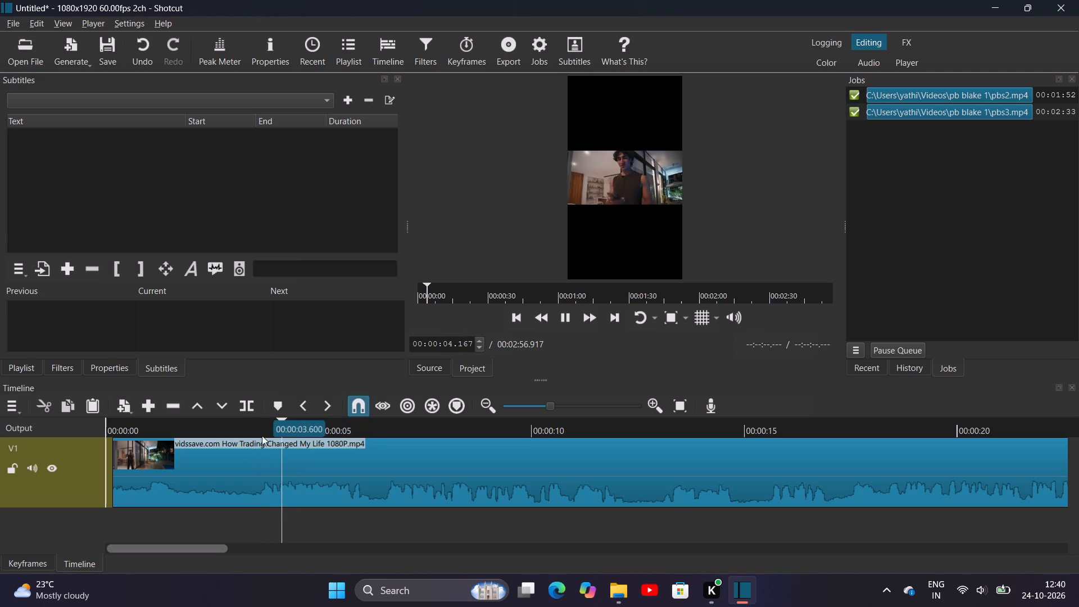
key(space)
Split the V1 clip at about 3.5 seconds and cut the short section before the split.
drag(291, 432, 255, 433)
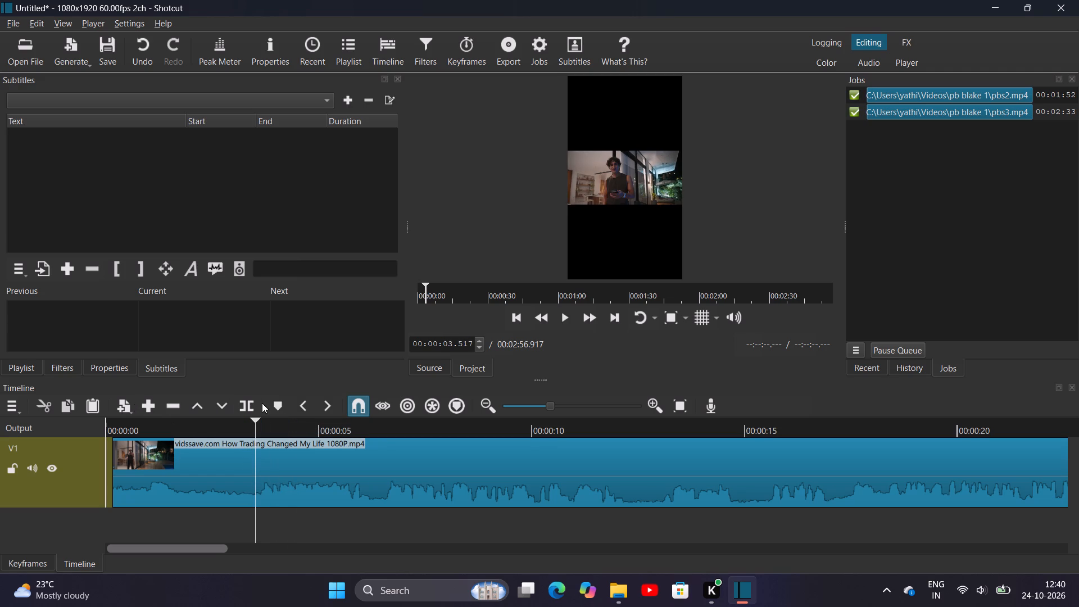
click(246, 407)
right_click(194, 455)
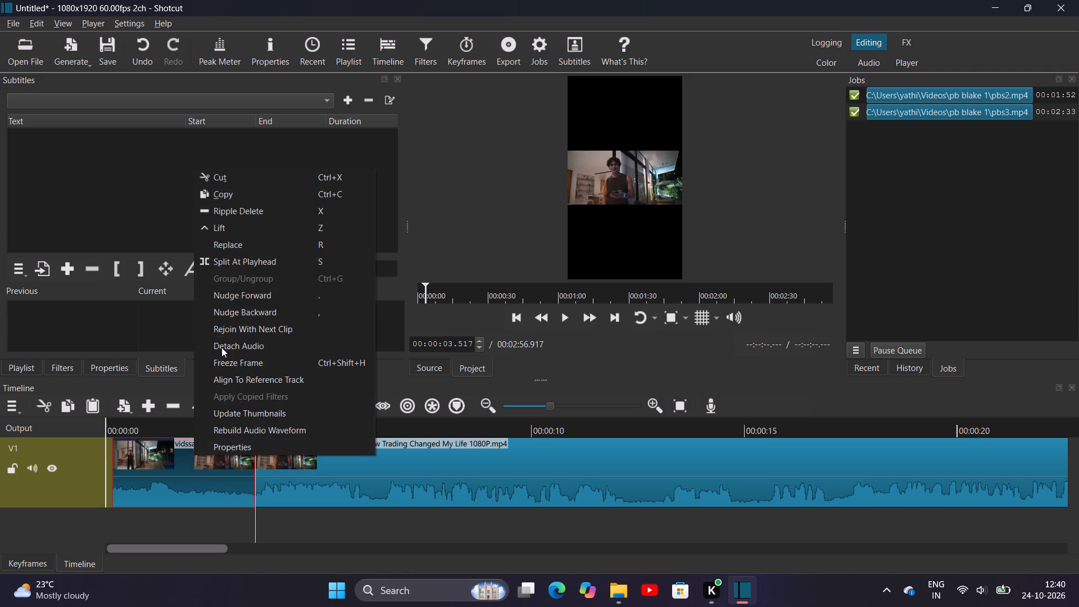
click(300, 180)
Play the trimmed V1 clip from its start, fast-forwarding to review the footage up to about 1:03.
key(space)
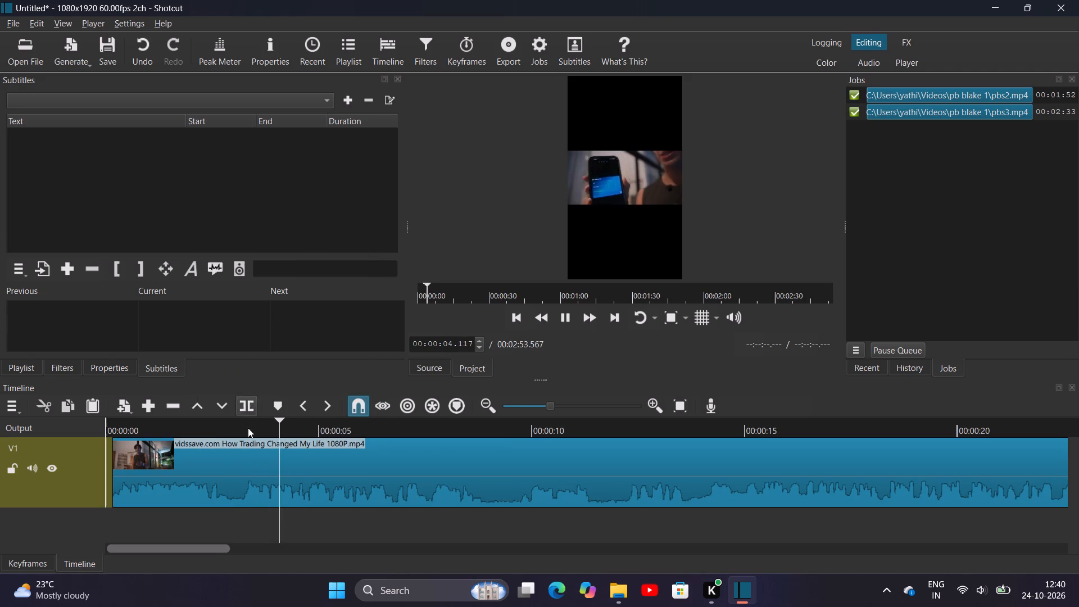
click(419, 298)
key(space)
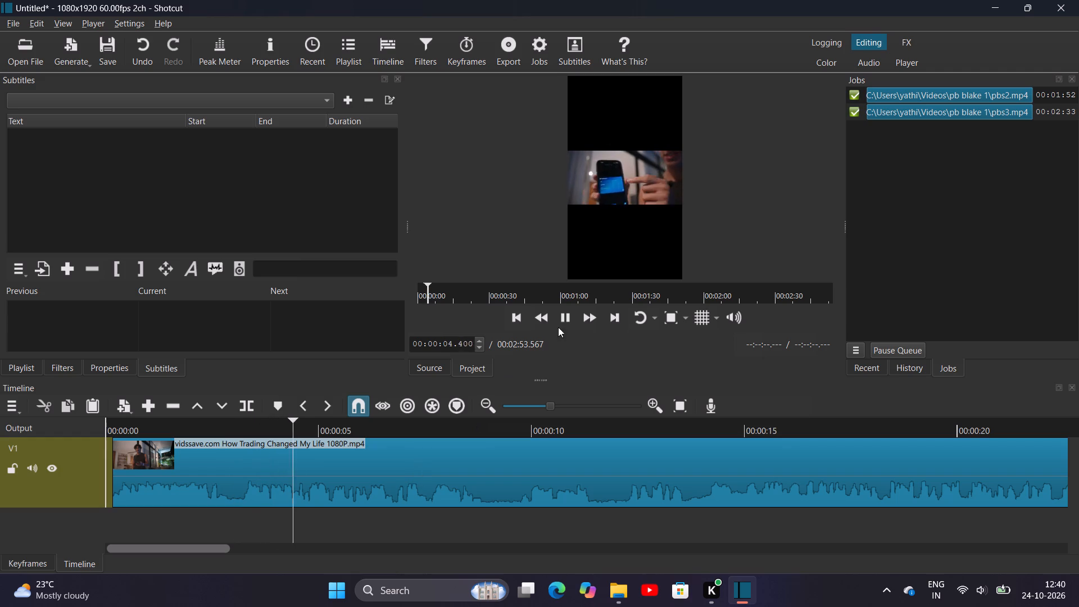
click(590, 324)
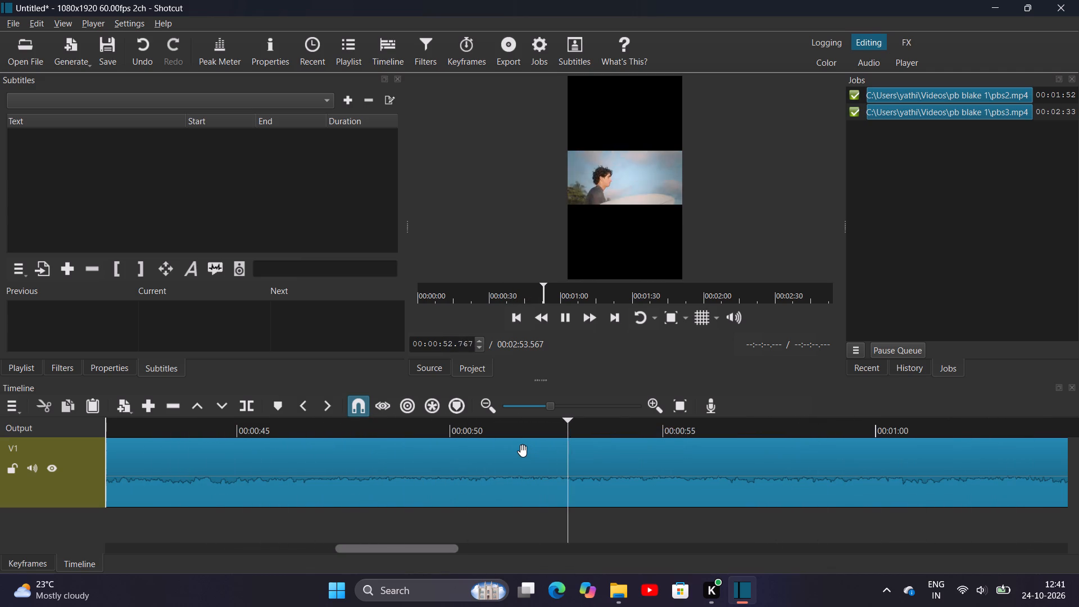
click(541, 321)
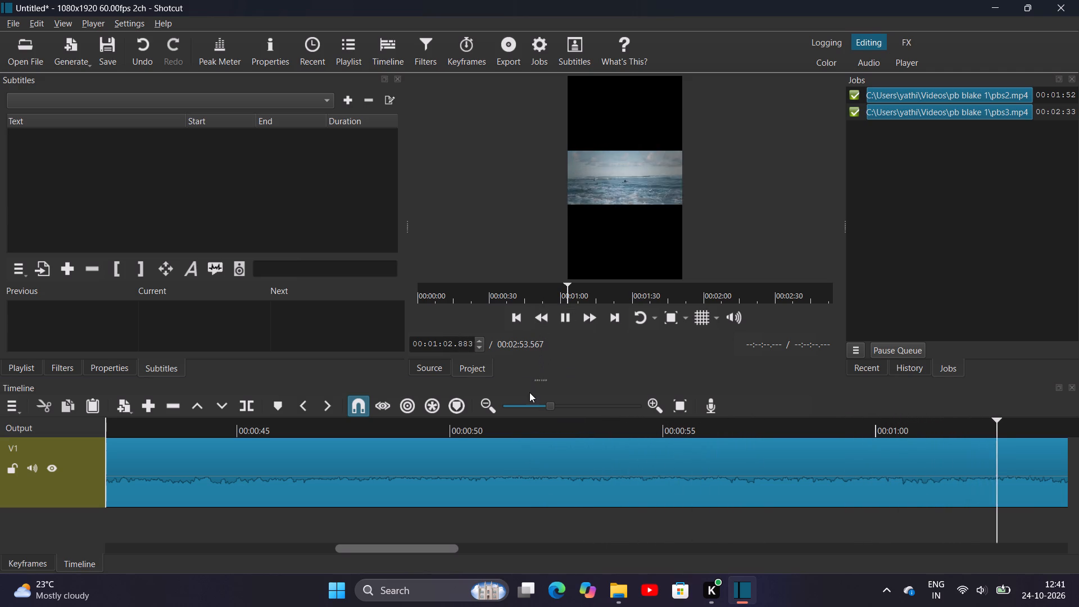
Replay the surfboard footage between about 0:55 and 1:01 several times, looking for a suitable ending point.
drag(570, 295, 560, 294)
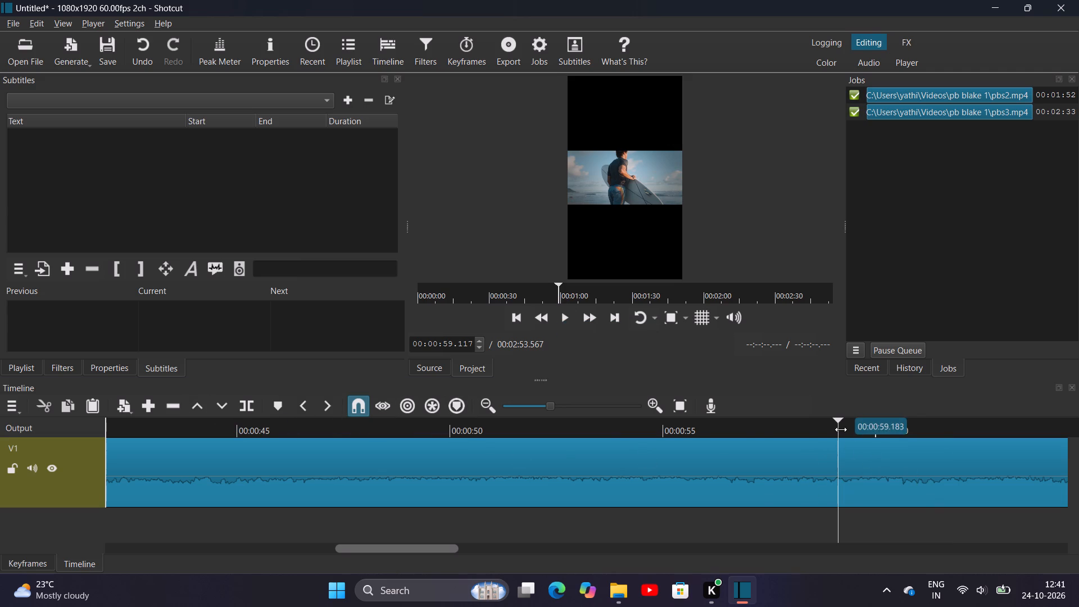
drag(841, 429, 744, 443)
key(space)
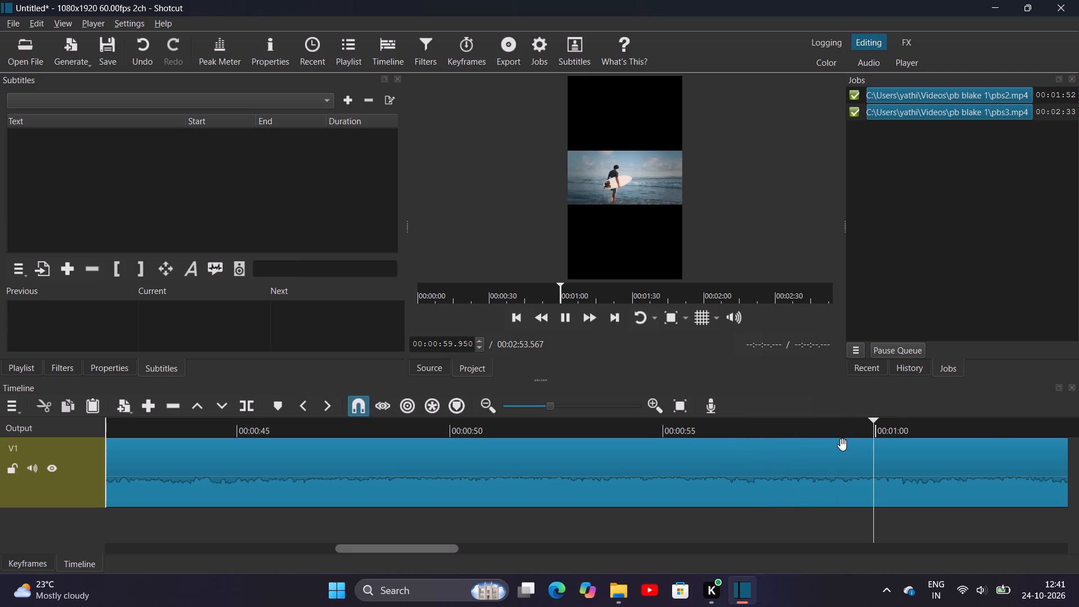
key(space)
key(space)
key(space)
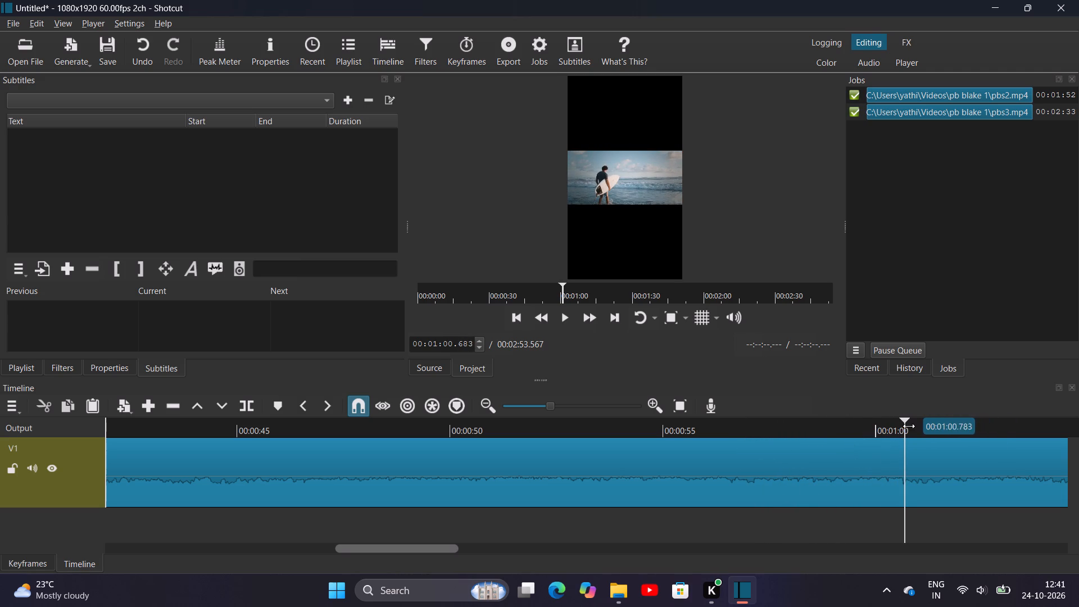
drag(907, 427, 867, 428)
key(space)
key(space)
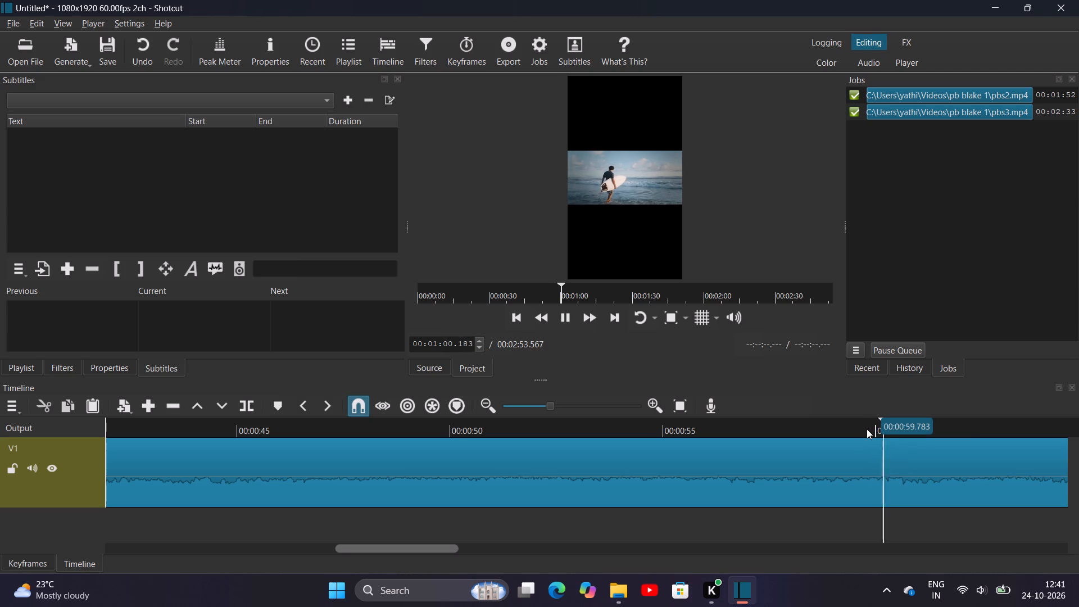
drag(885, 430, 808, 431)
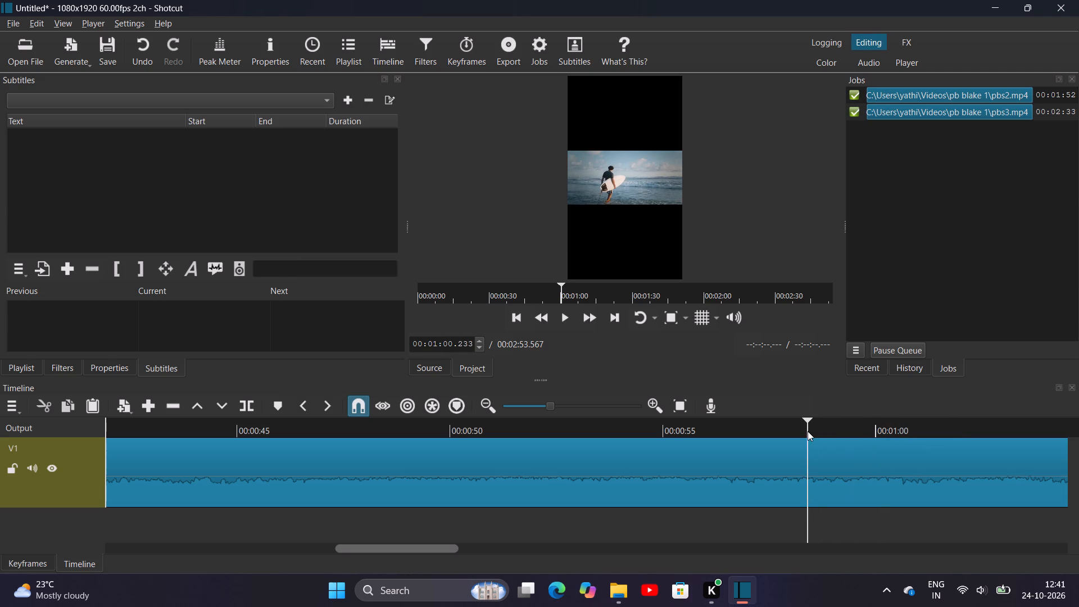
key(space)
key(space)
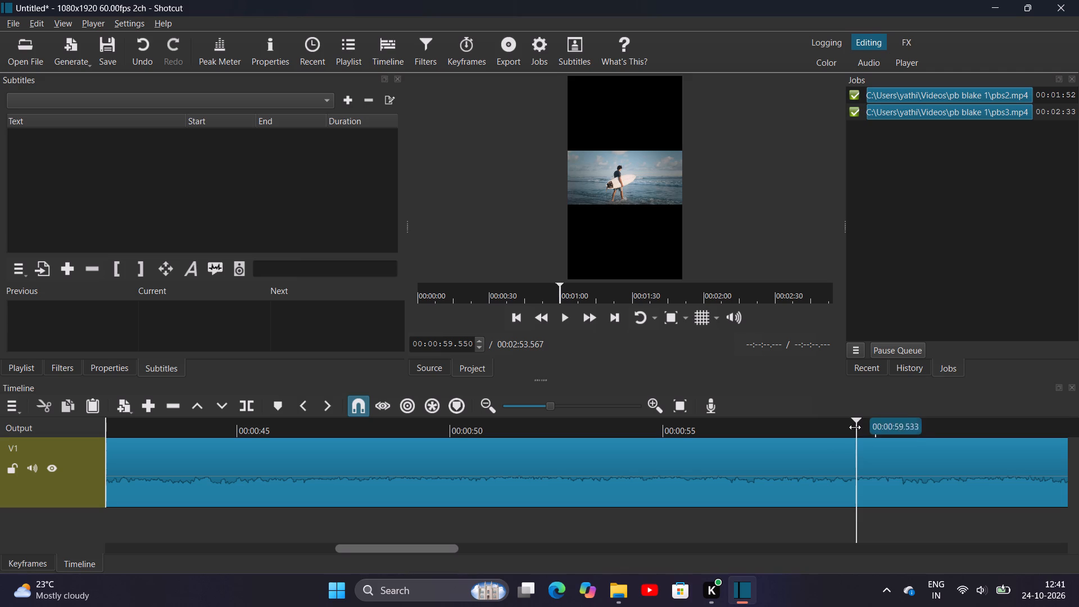
drag(855, 427, 686, 447)
key(space)
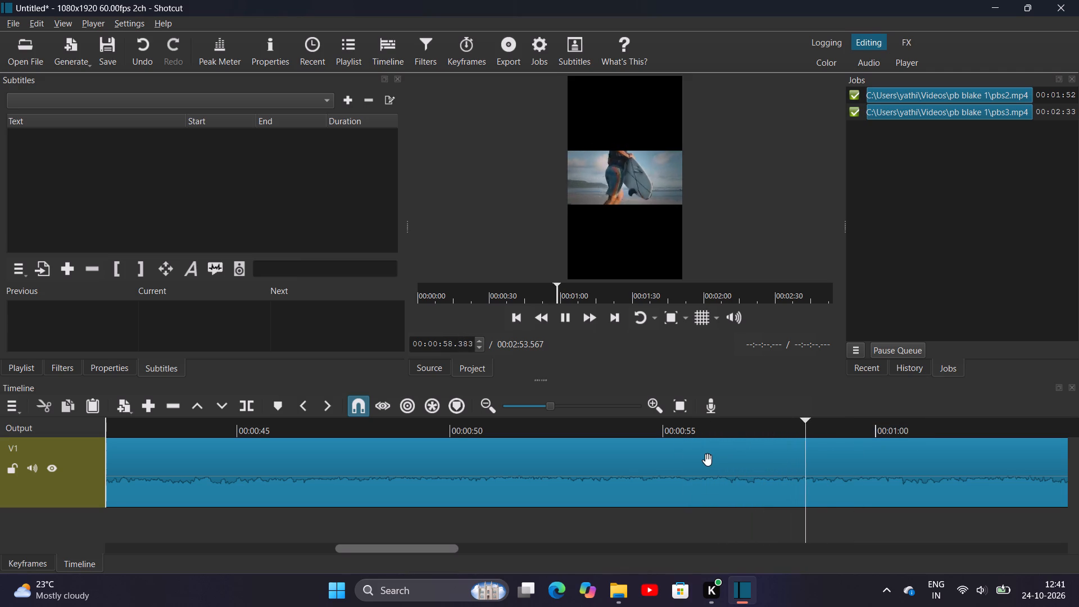
key(space)
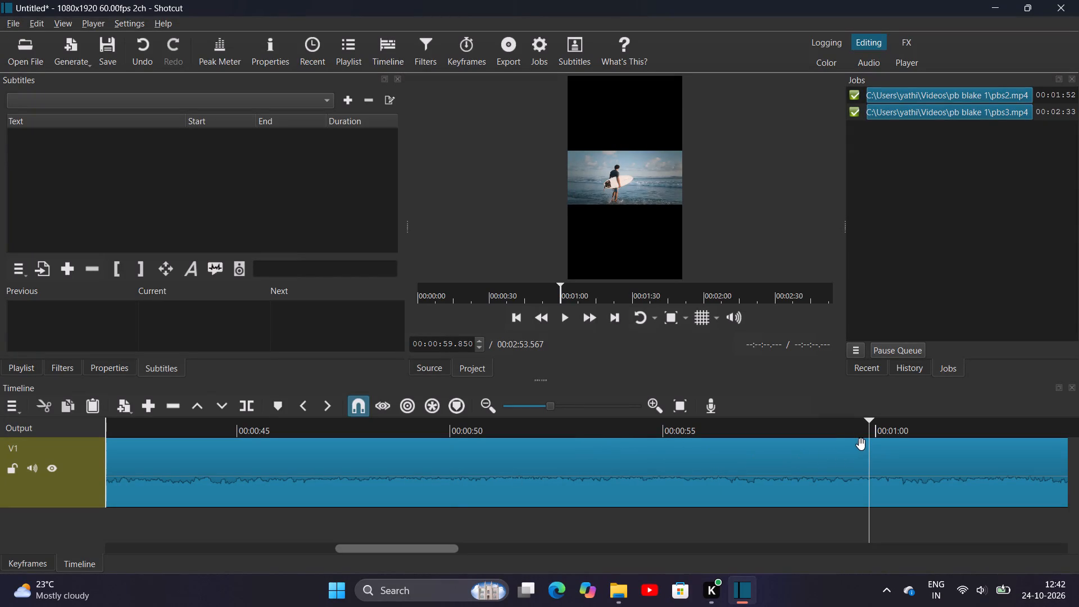
Split the V1 clip at the black frame at about 1:09 and cut the section after the split.
key(space)
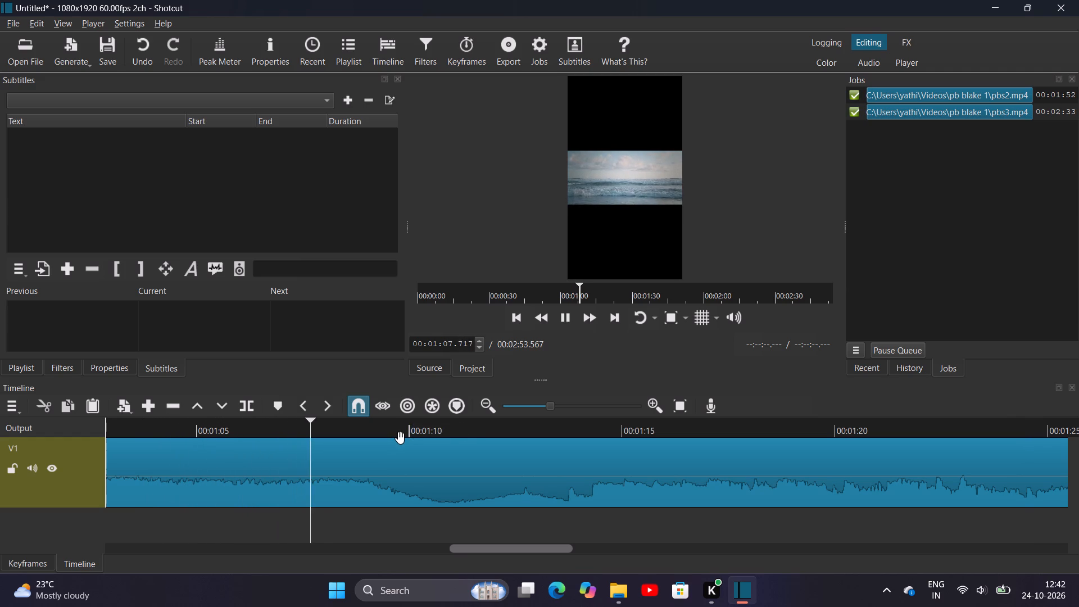
key(space)
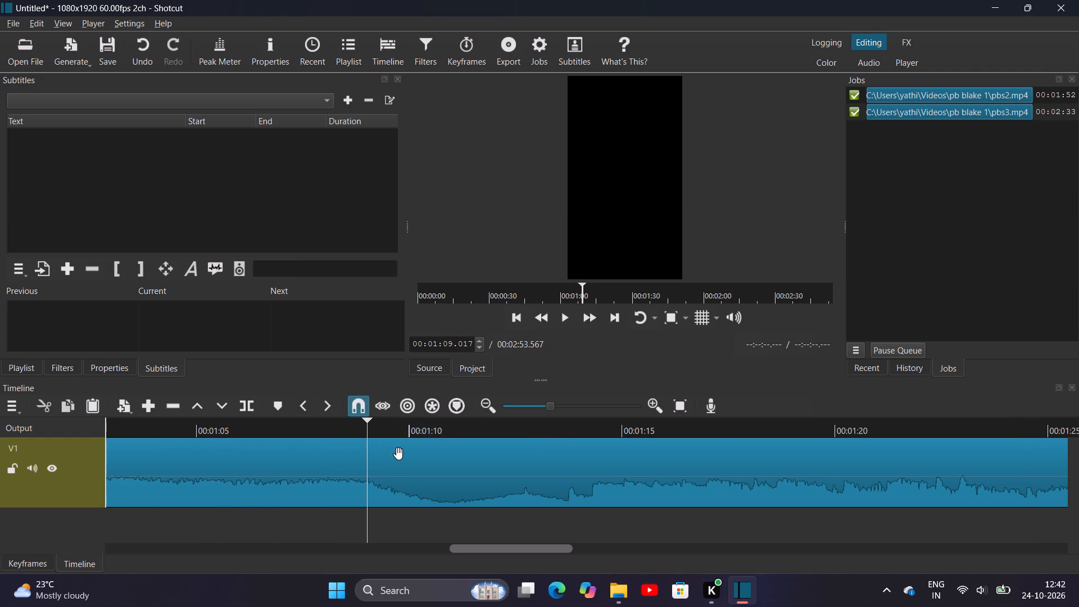
click(248, 401)
right_click(424, 483)
click(457, 209)
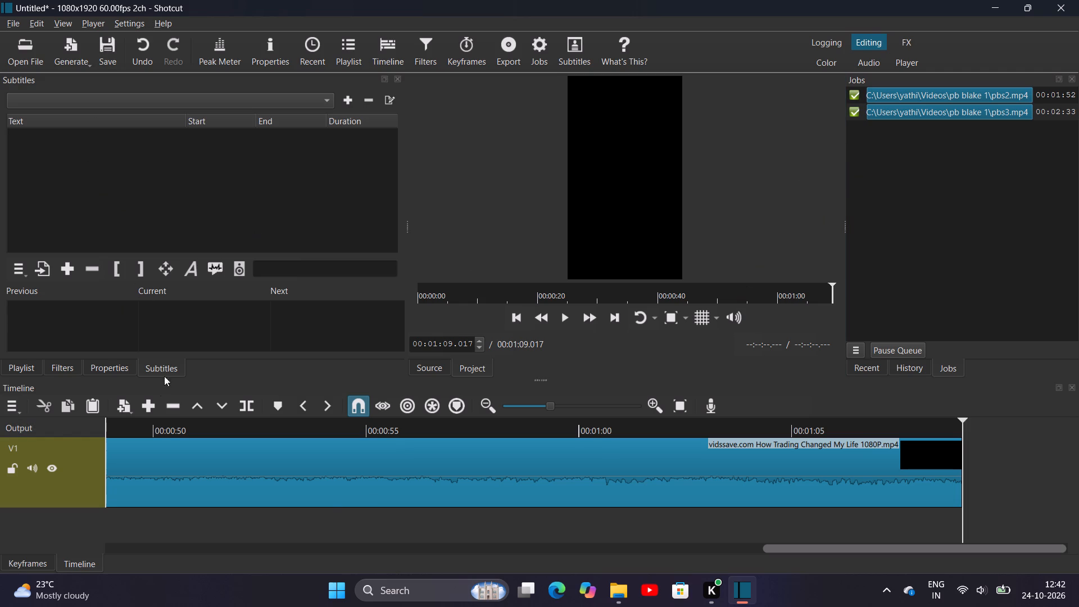
Play the opening of the trimmed clip from about 0:02 to 0:03.
click(429, 296)
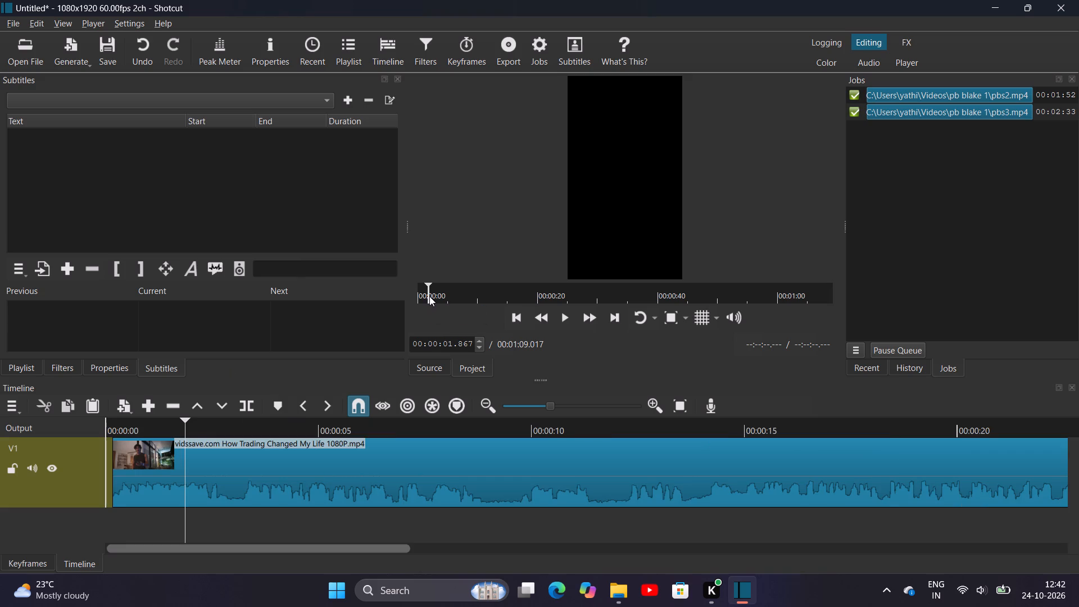
key(space)
key(space)
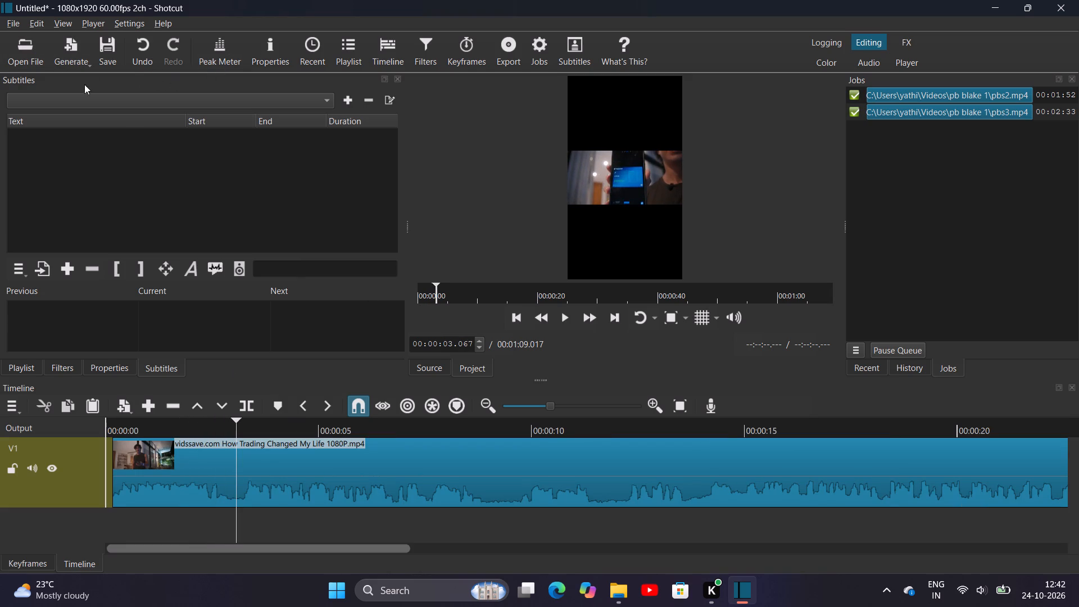
Add a Size, Position & Rotate filter to the V1 clip and set its zoom to 186.6%.
click(55, 366)
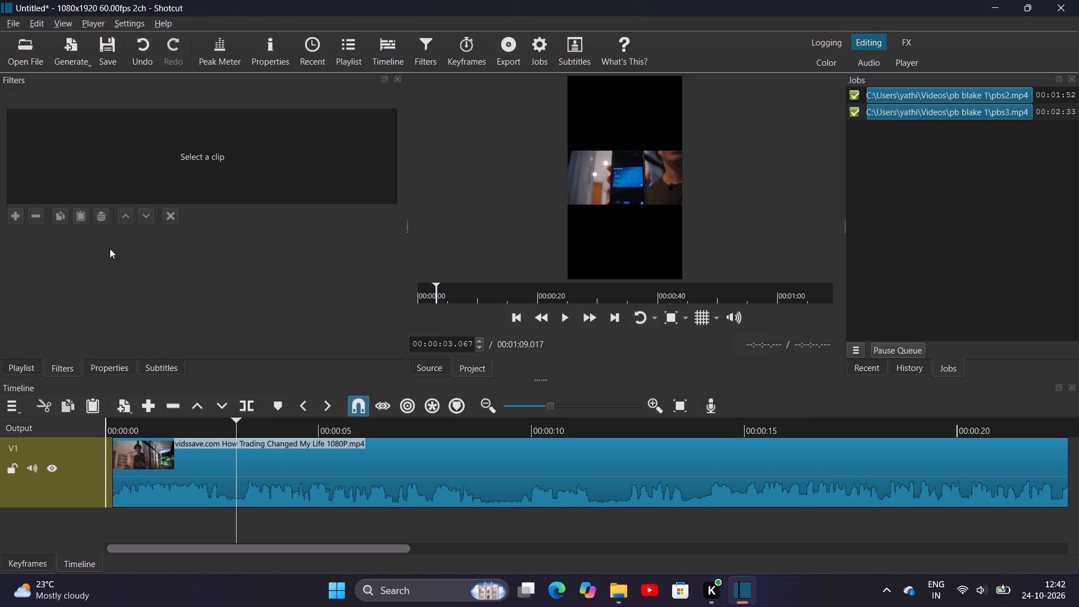
click(165, 464)
click(15, 217)
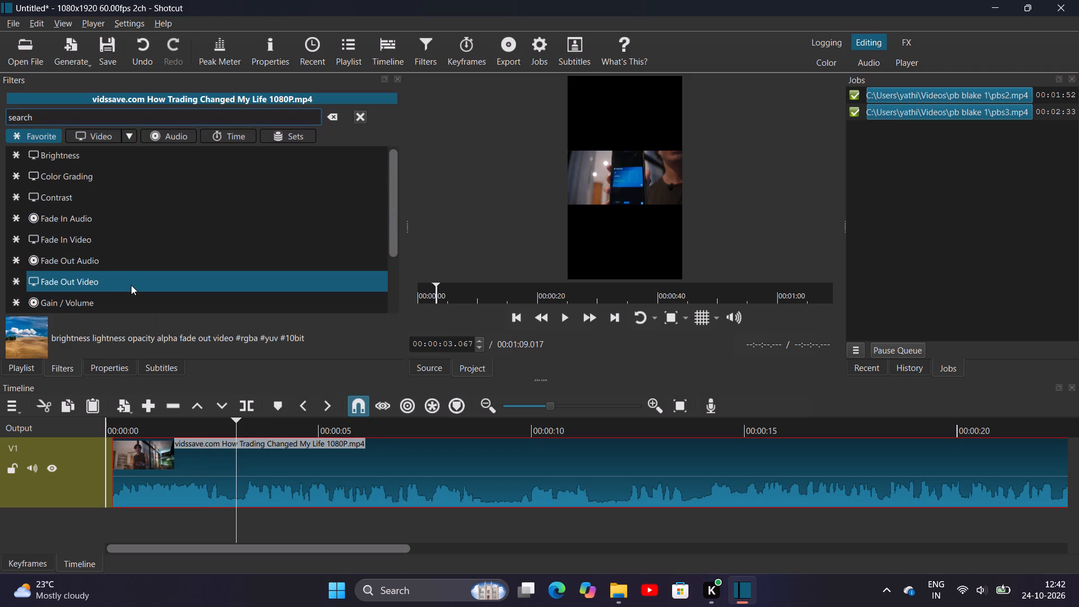
scroll(129, 278, down, 2)
click(122, 262)
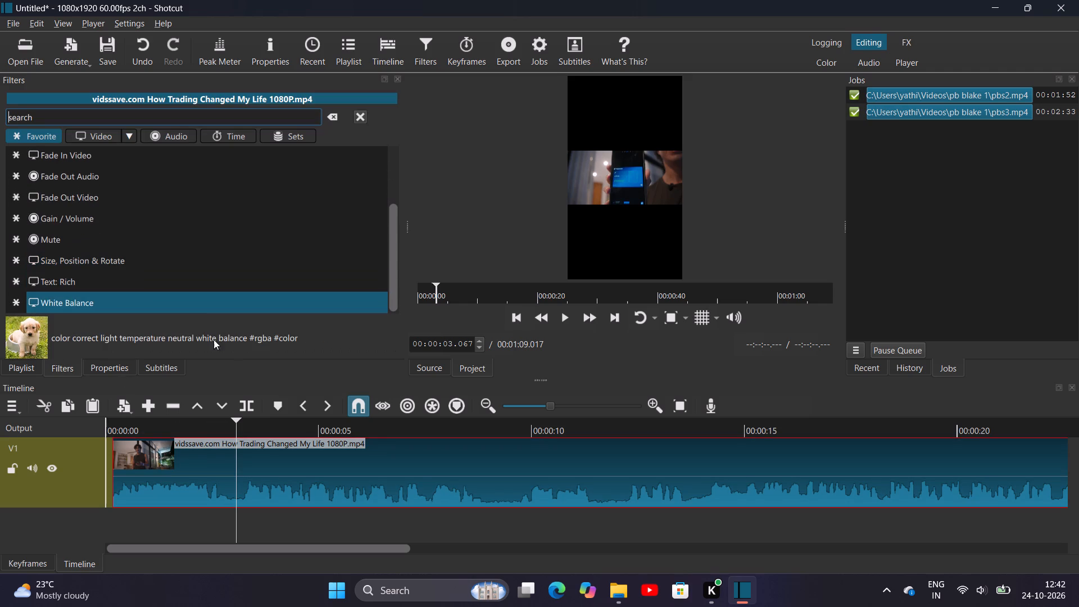
click(178, 263)
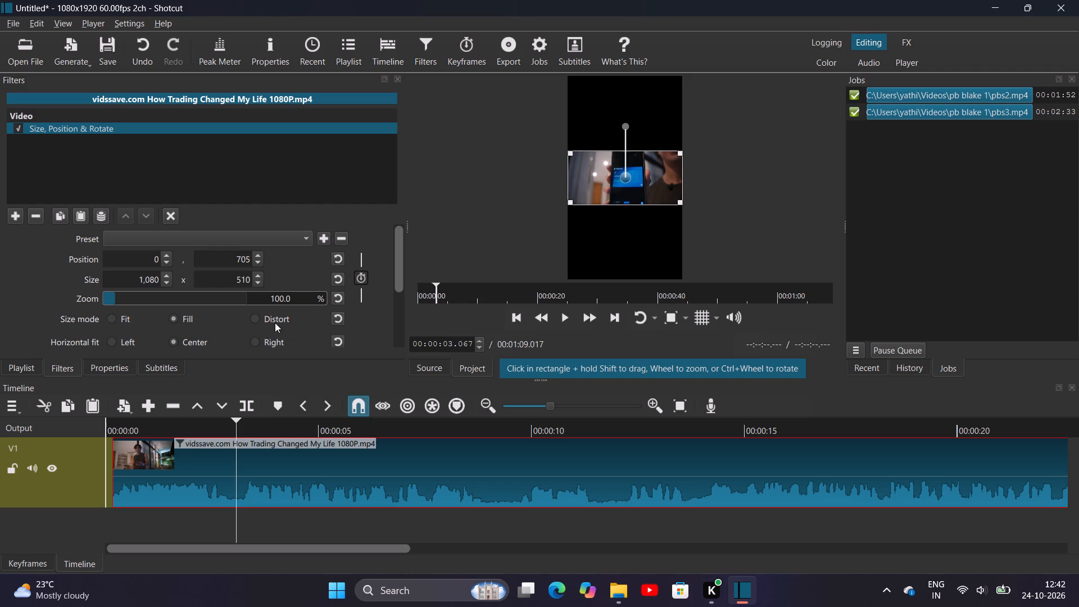
drag(115, 300, 123, 305)
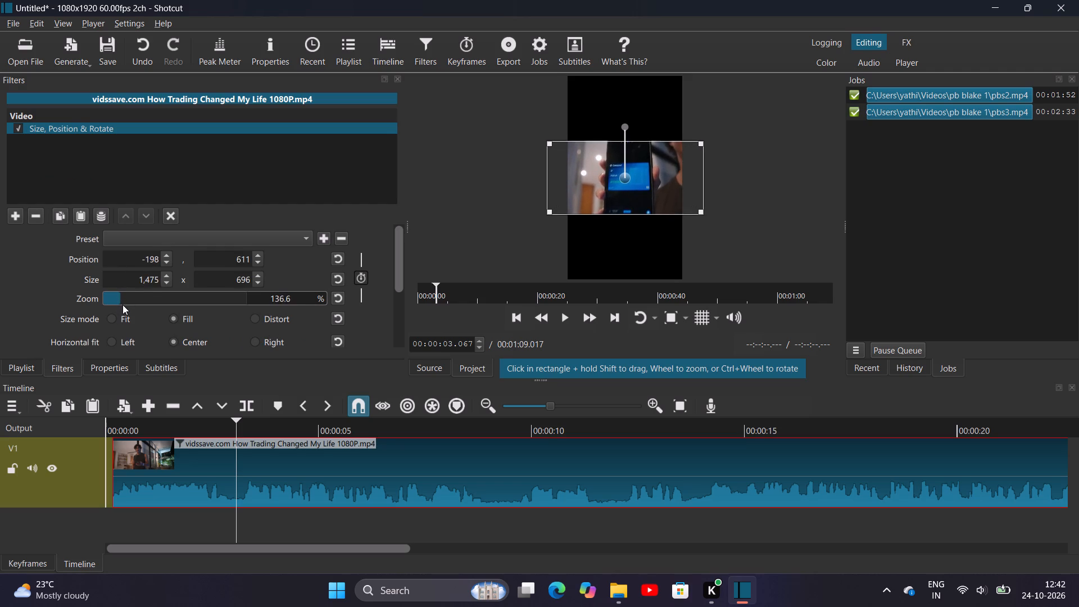
drag(123, 305, 130, 309)
Play back the enlarged clip from its start and again from about 0:49 to 1:00 to check the framing.
key(space)
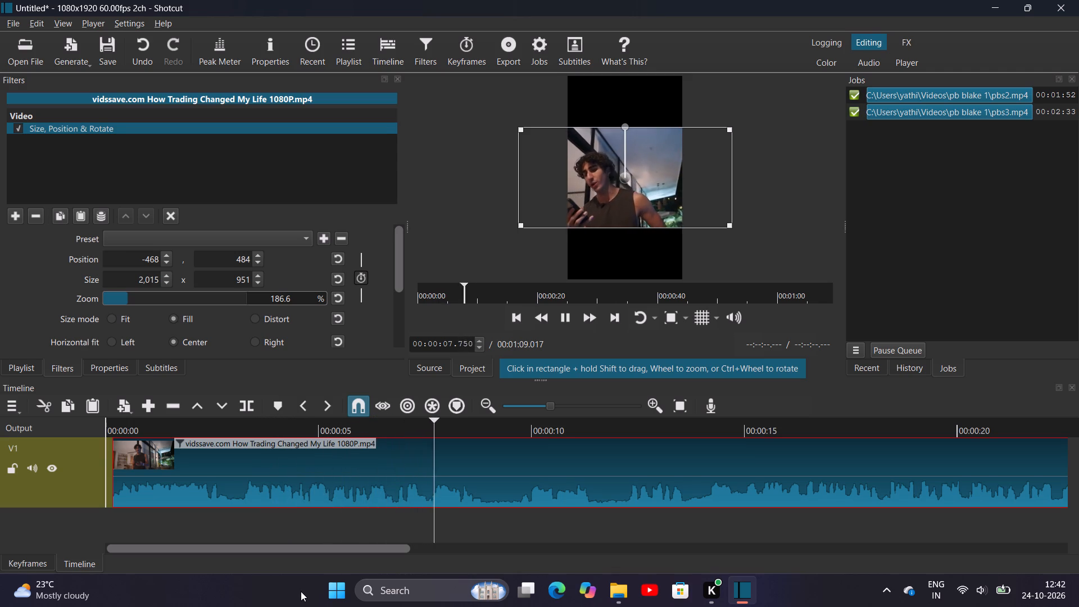
click(419, 300)
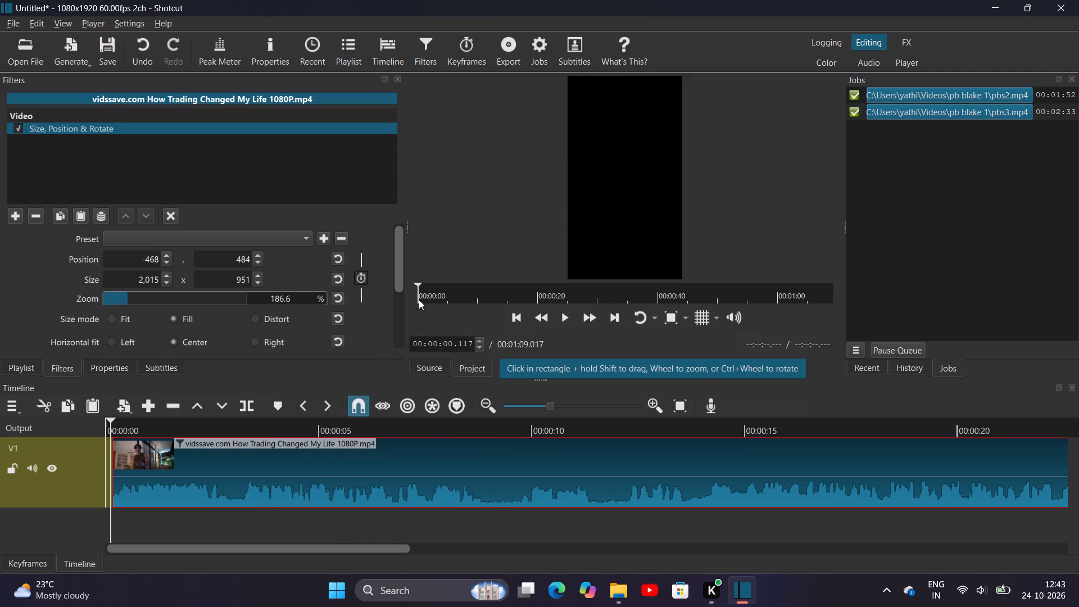
key(space)
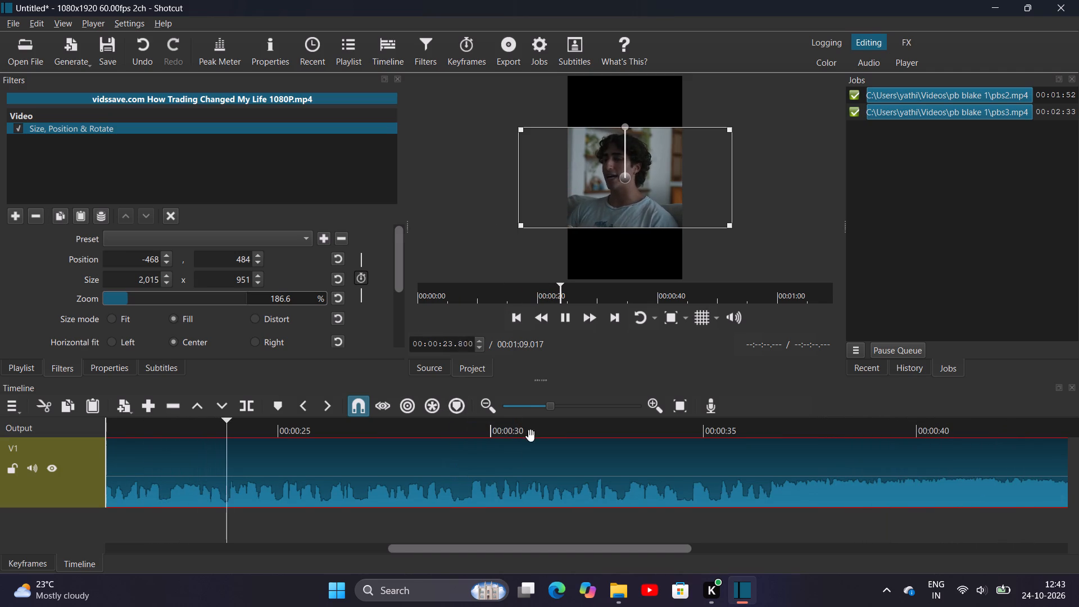
click(640, 287)
click(713, 293)
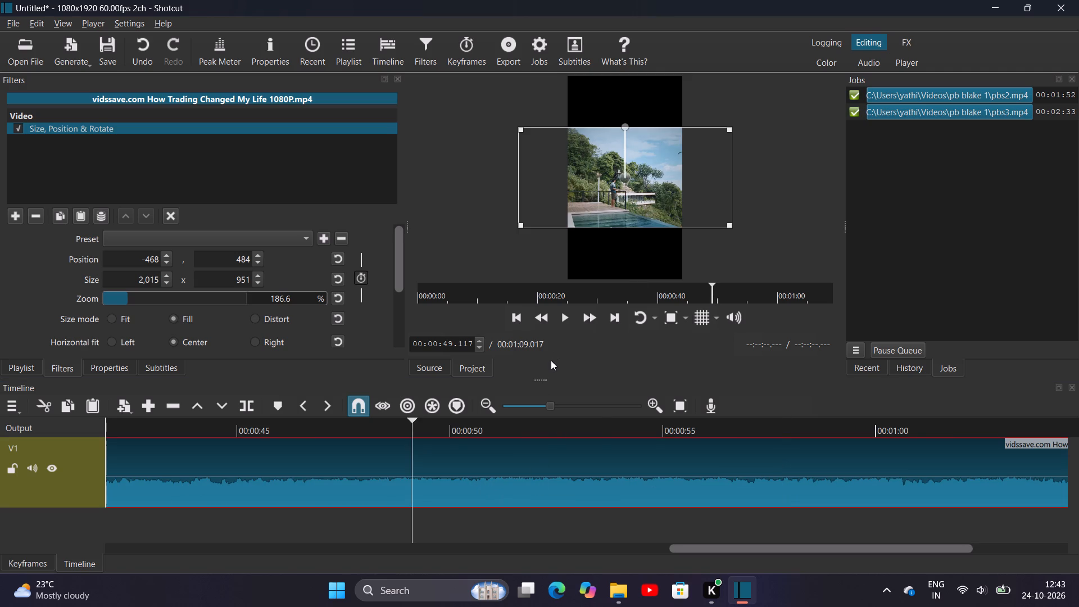
key(space)
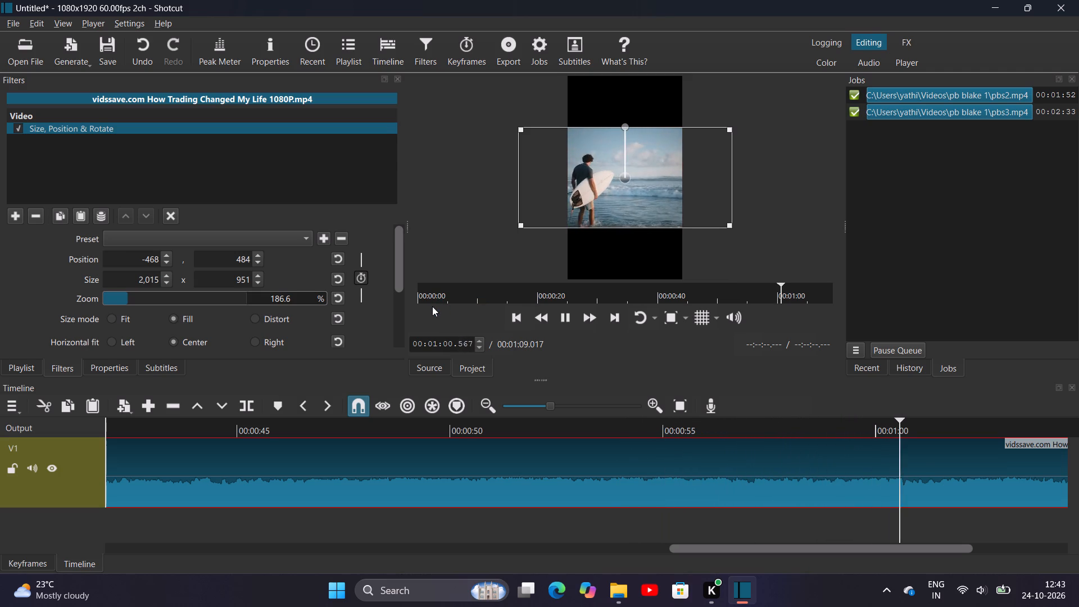
key(space)
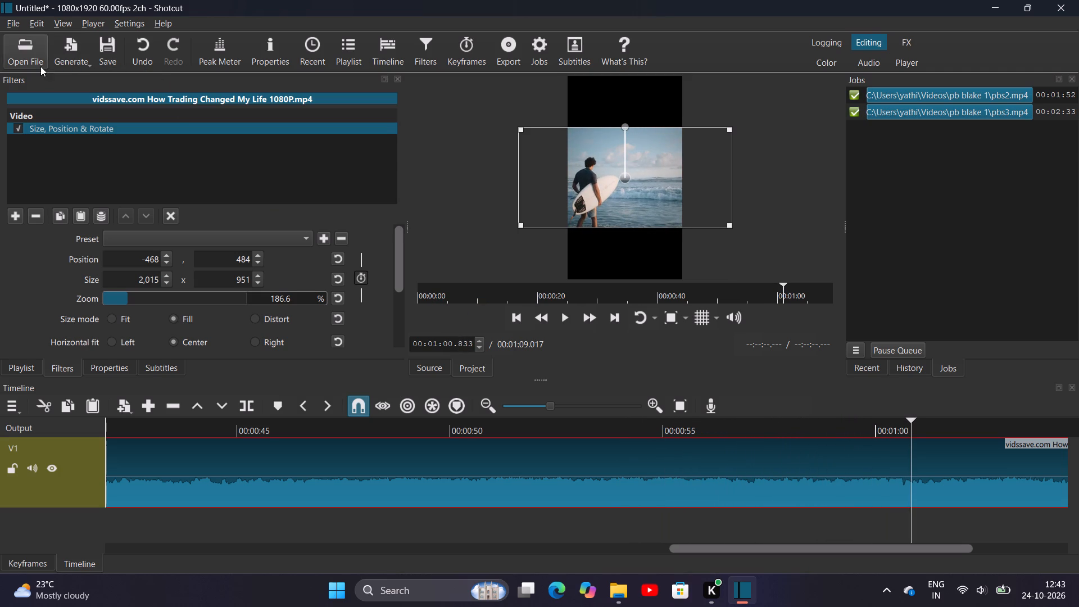
Export the timeline video as pbs4.mp4 into the pb blake 1 folder within Videos.
click(506, 47)
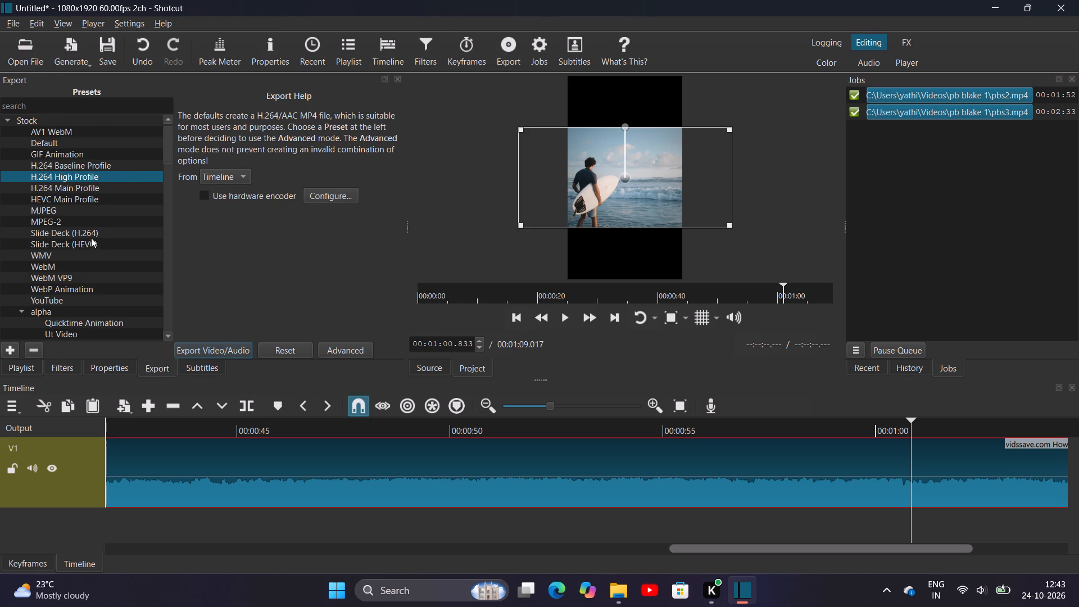
click(333, 351)
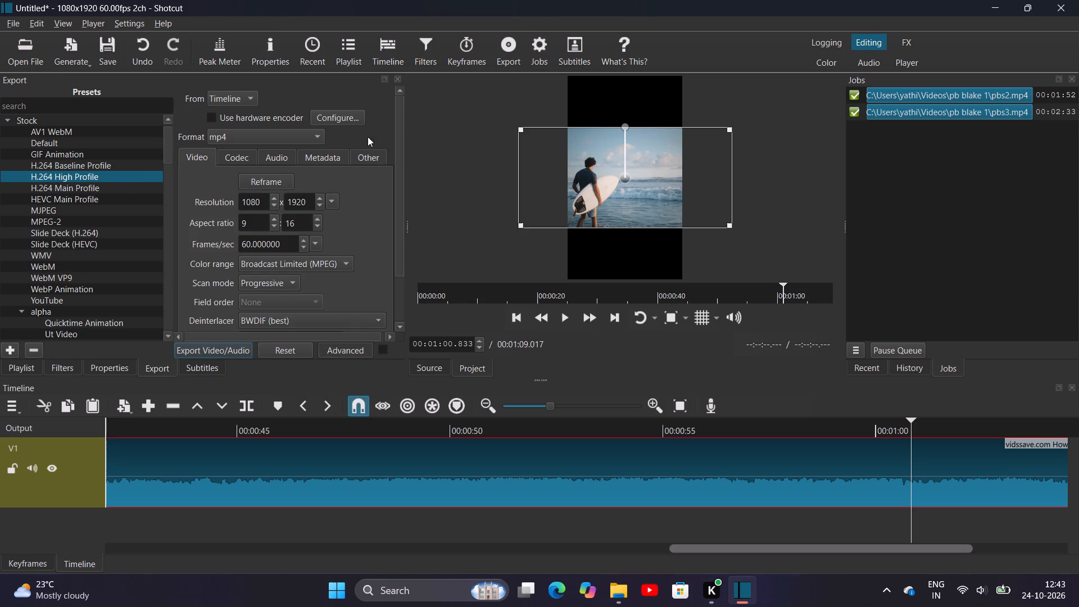
click(343, 351)
click(213, 350)
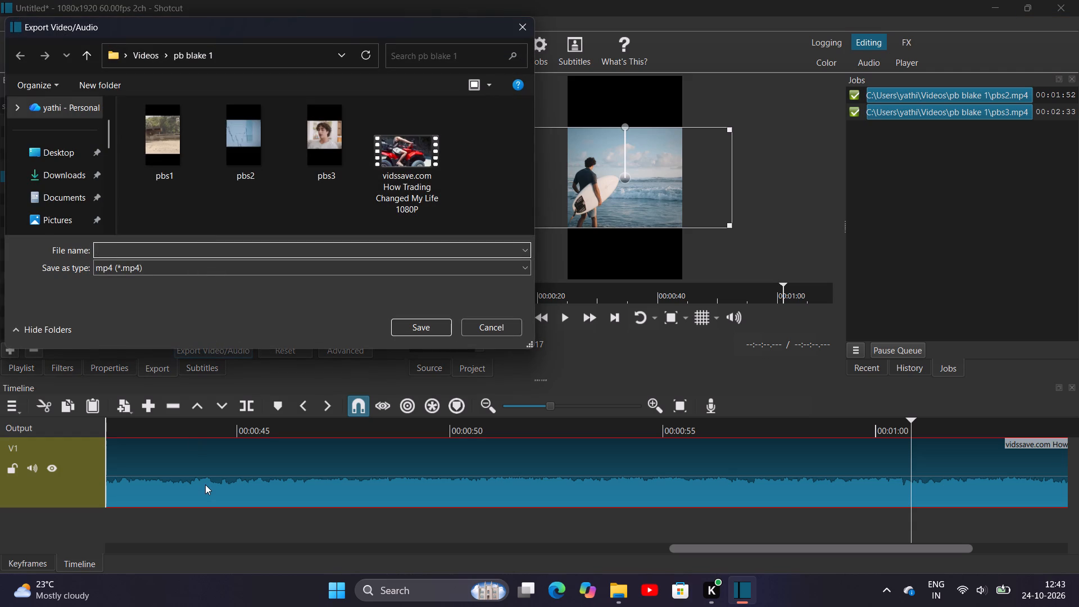
text(pb)
text(s4)
text(.mp)
key(4)
scroll(84, 206, down, 3)
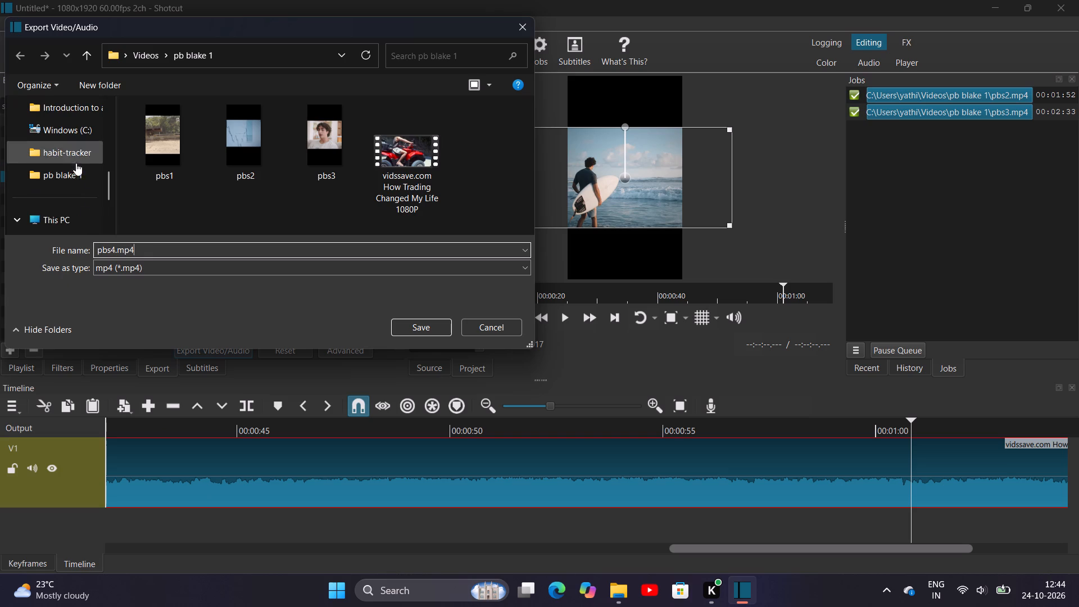
scroll(22, 179, up, 2)
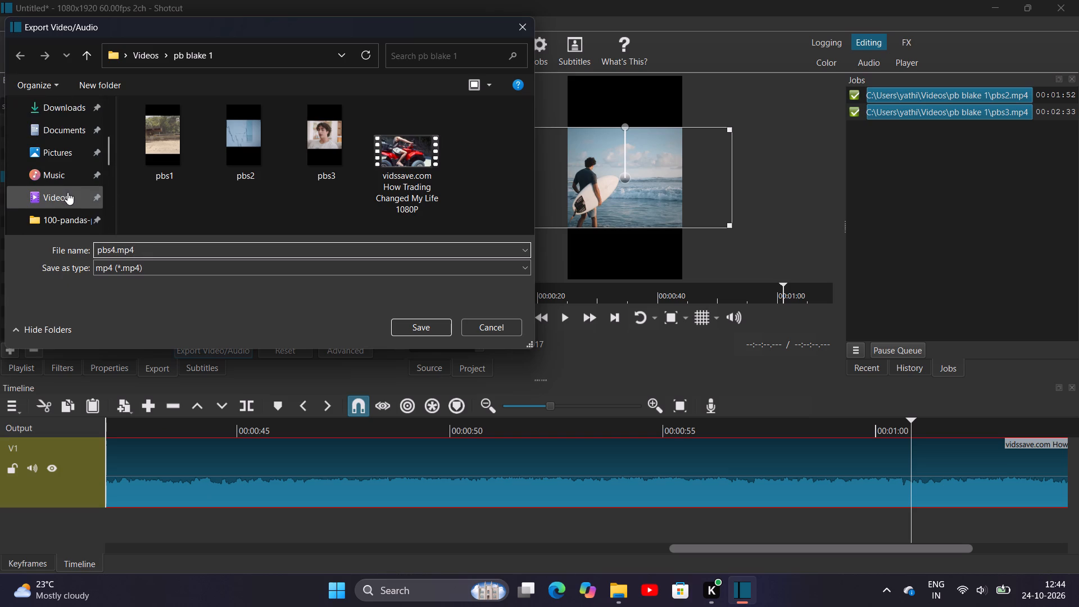
click(67, 192)
double_click(174, 166)
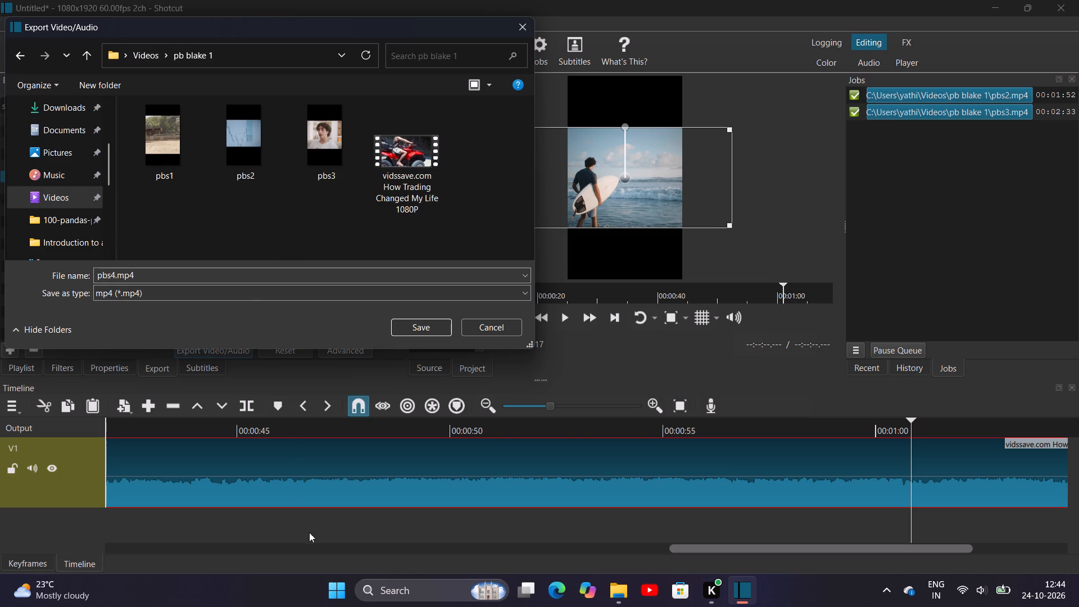
drag(429, 324, 429, 329)
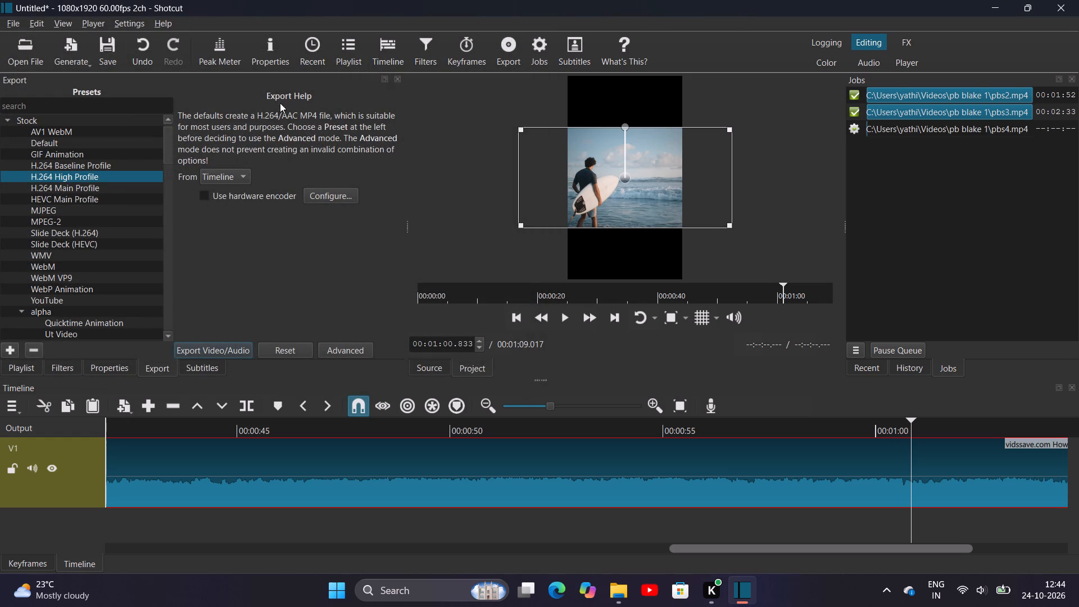
Open the How Trading Changed My Life source video and preview it around 7:10 to 7:13.
click(21, 56)
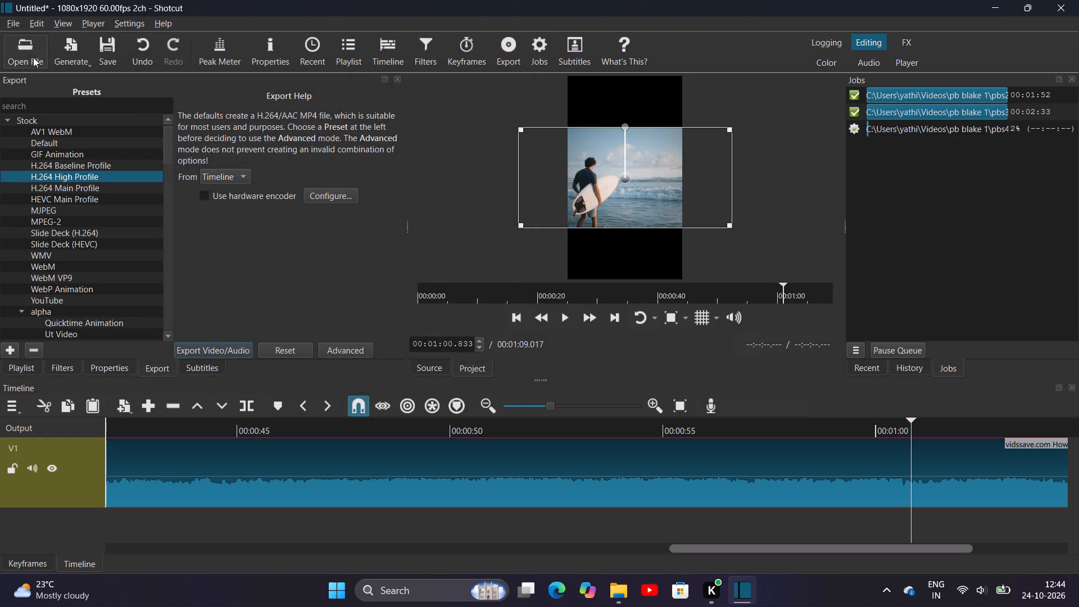
click(183, 229)
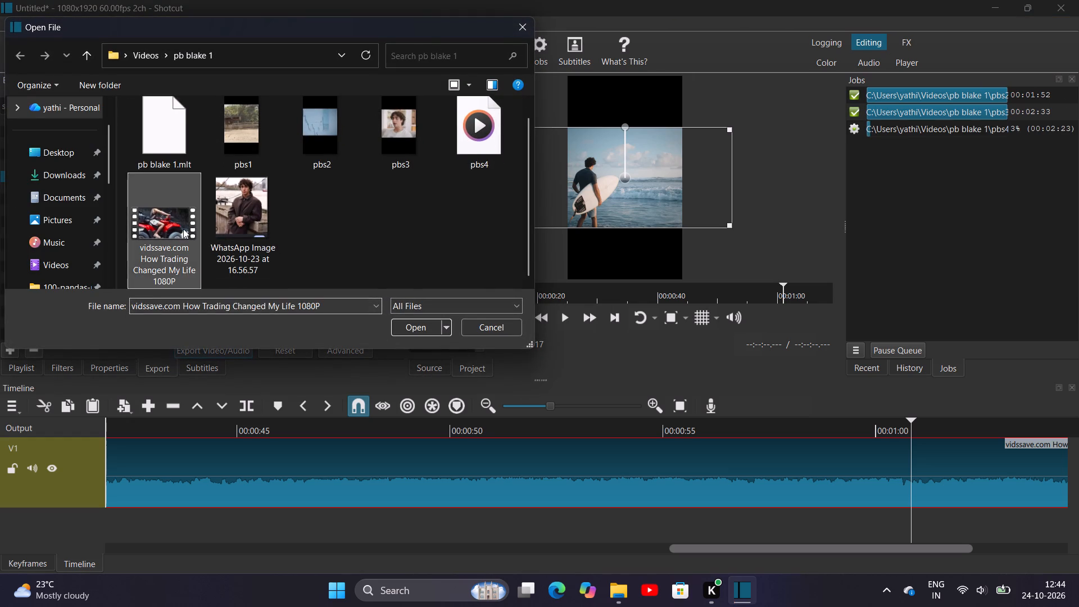
click(183, 229)
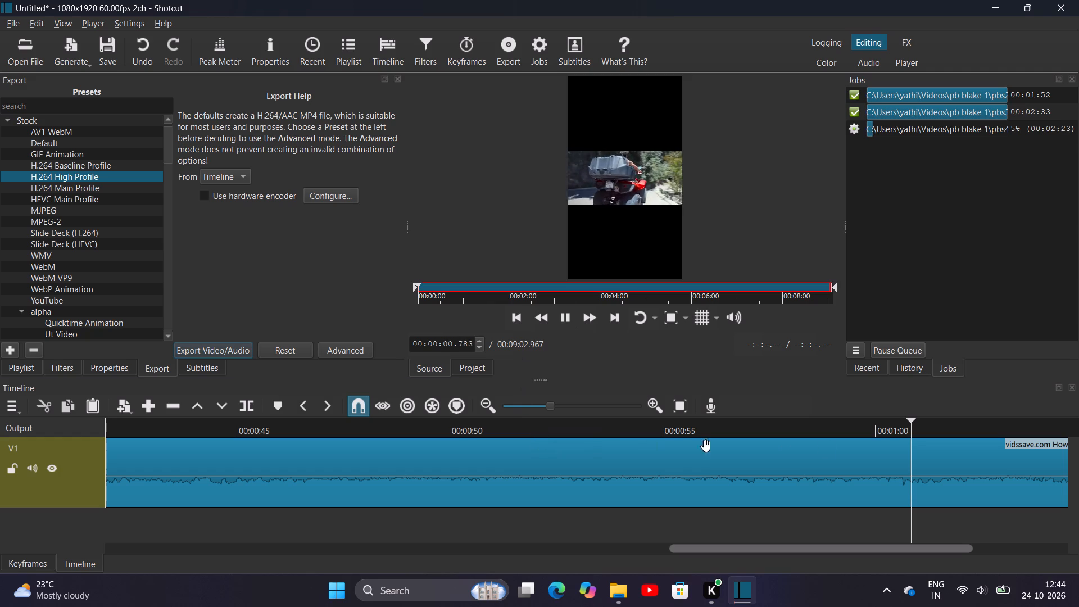
scroll(701, 334, down, 2)
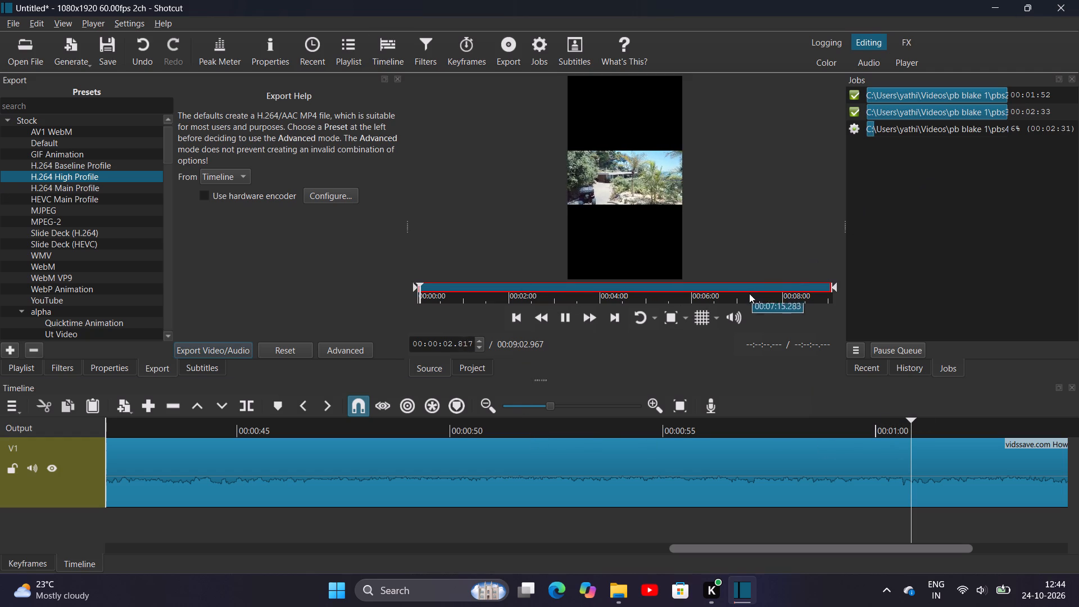
click(747, 292)
key(space)
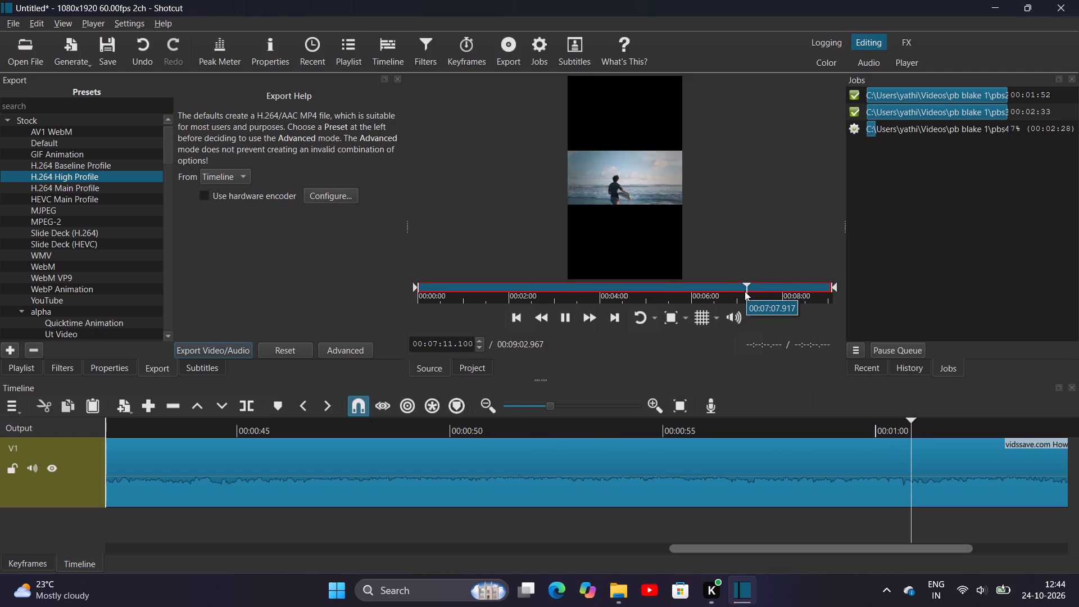
key(space)
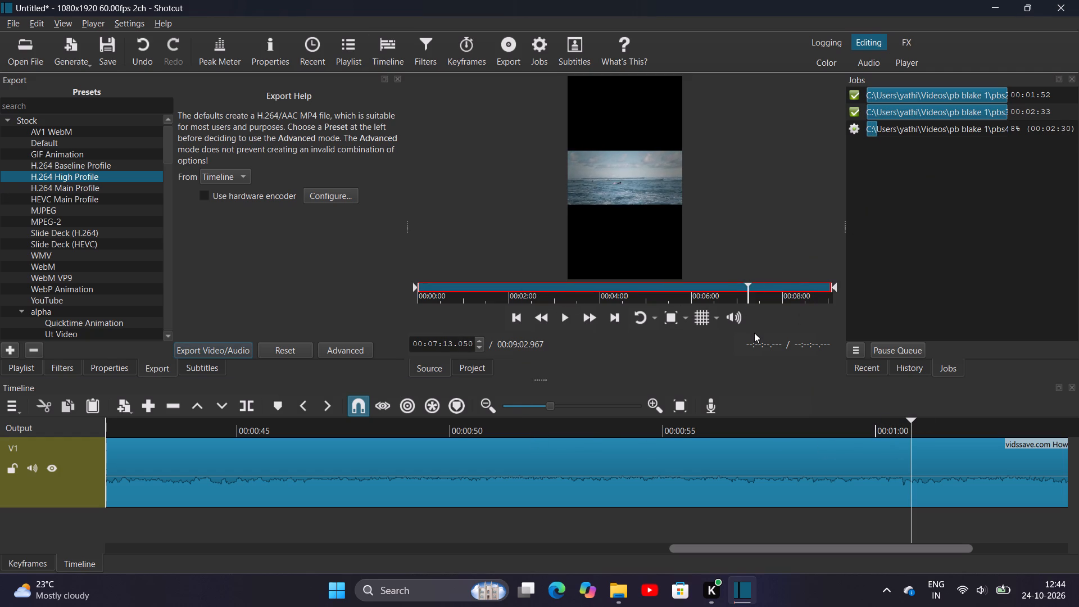
Split the V1 clip at about 1:01 and cut the section before the split.
click(253, 401)
right_click(569, 462)
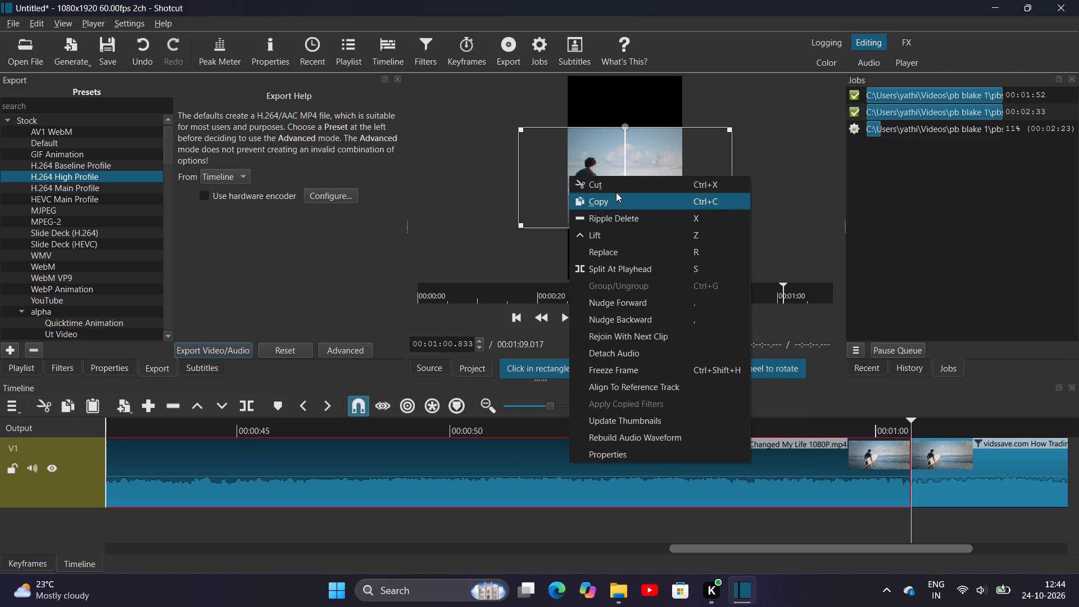
click(616, 186)
Play the remaining V1 clip from its start to review the footage.
click(423, 291)
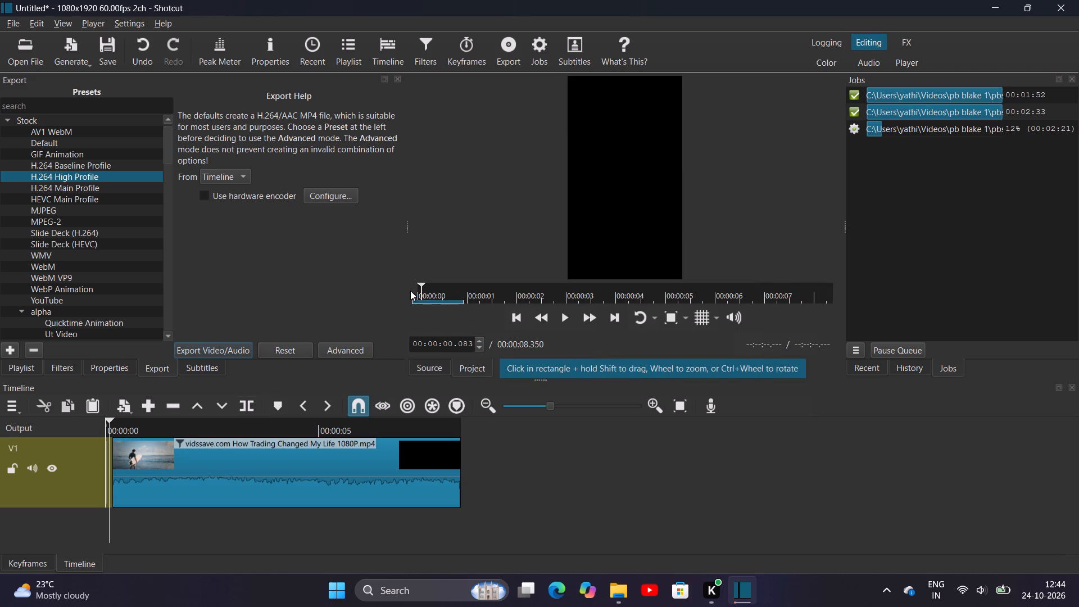
key(space)
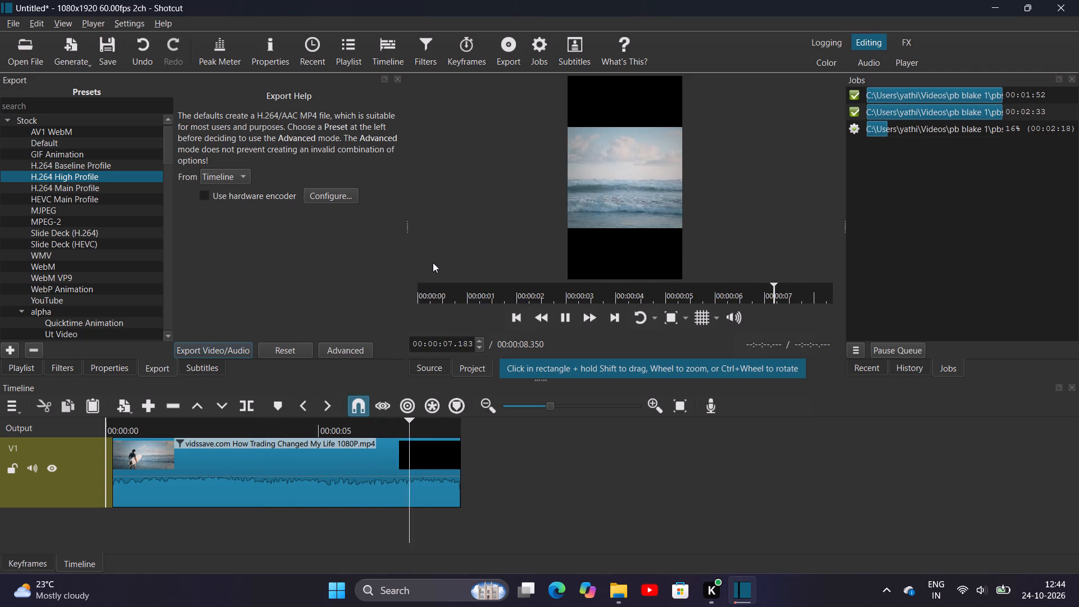
Open the How Trading Changed My Life source video and preview sections between about 7:01 and 8:47.
click(28, 54)
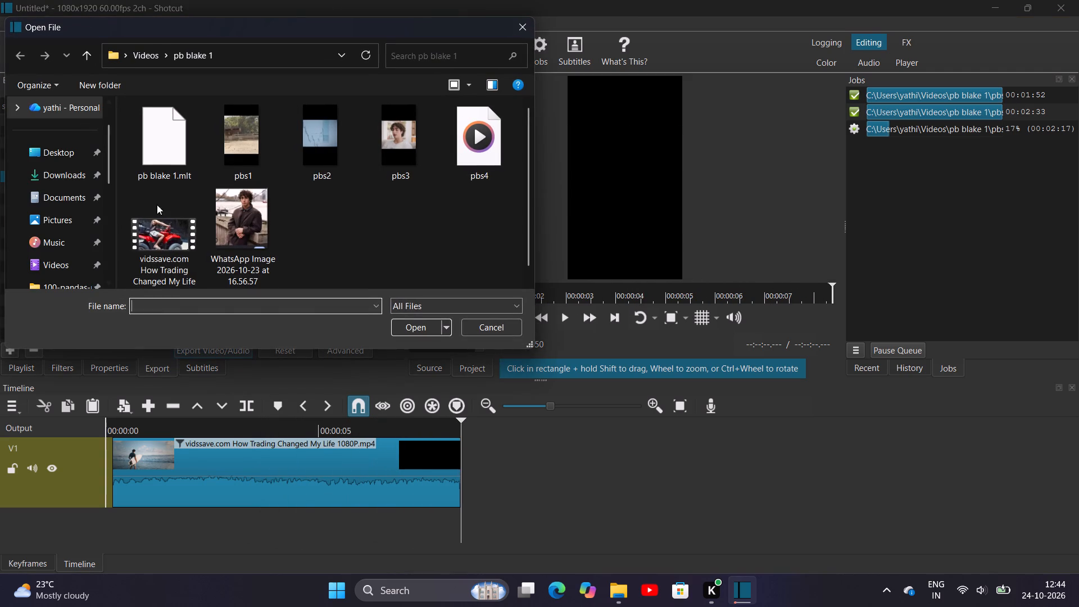
click(181, 230)
double_click(181, 230)
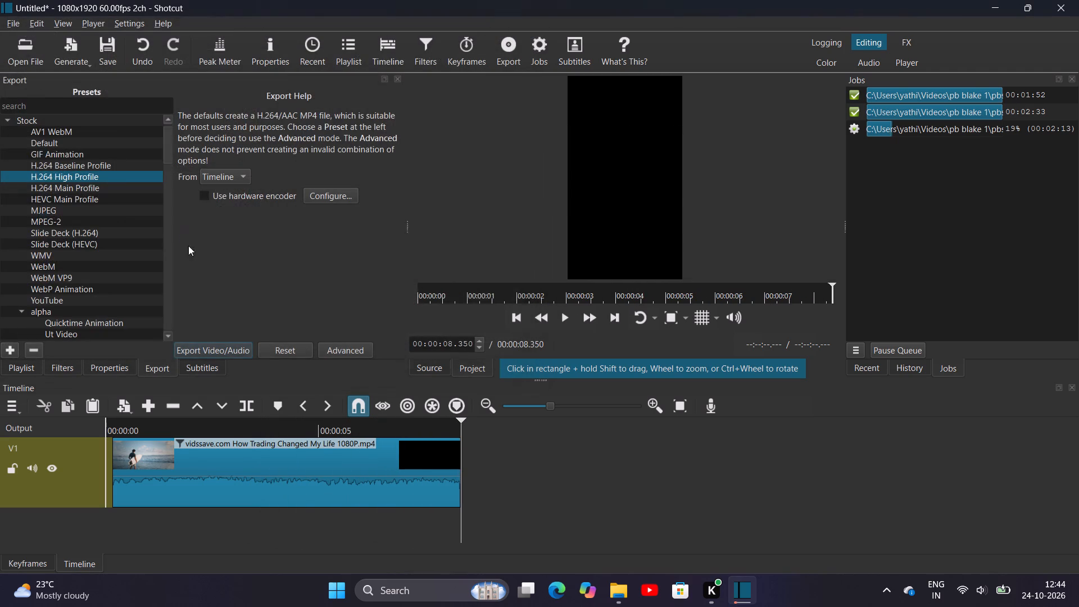
click(820, 290)
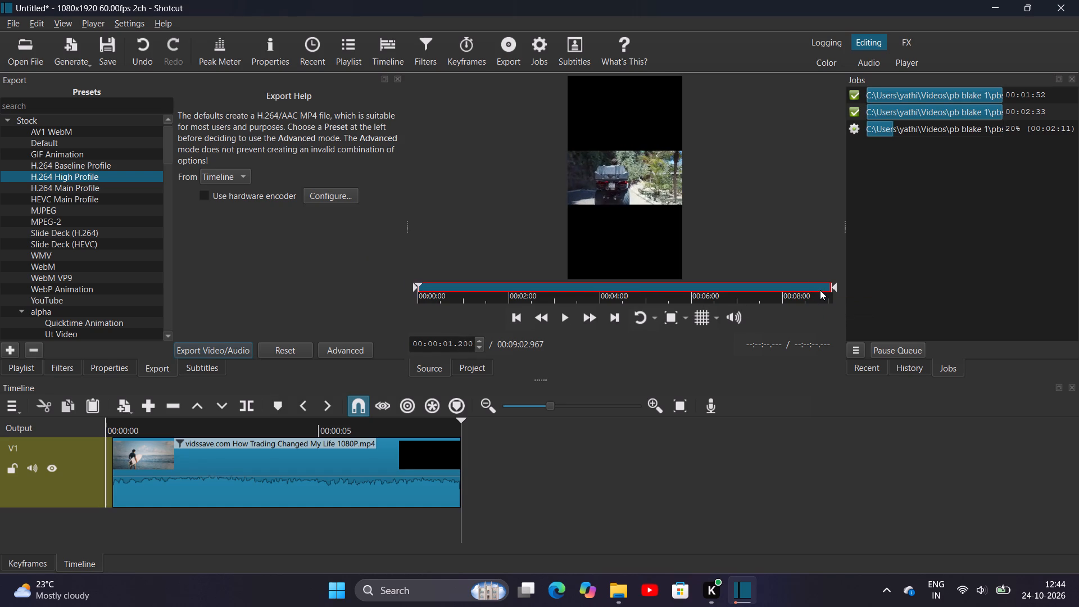
key(space)
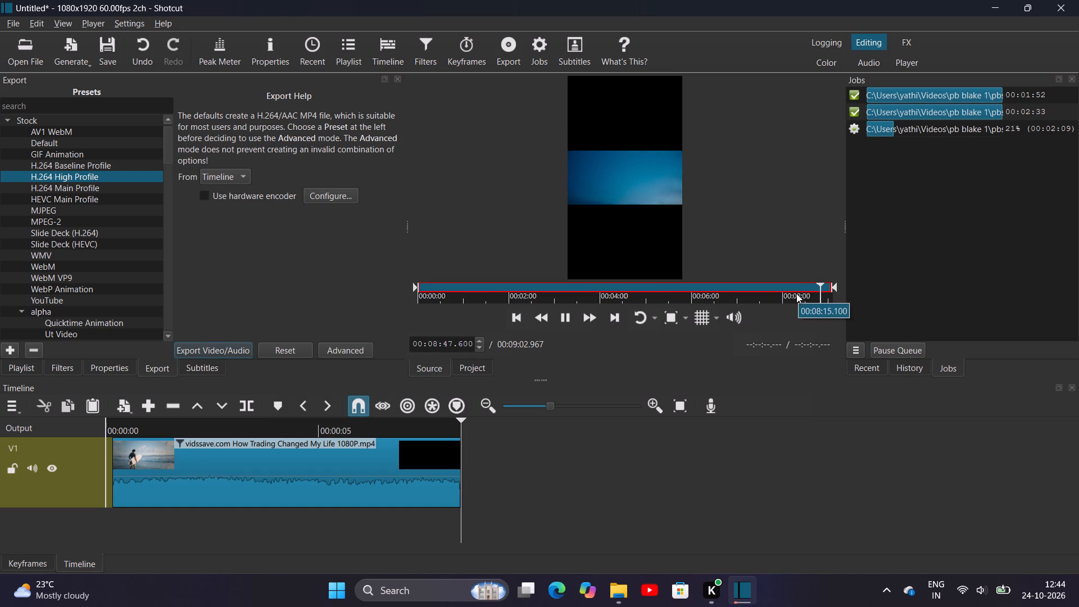
click(782, 289)
click(744, 291)
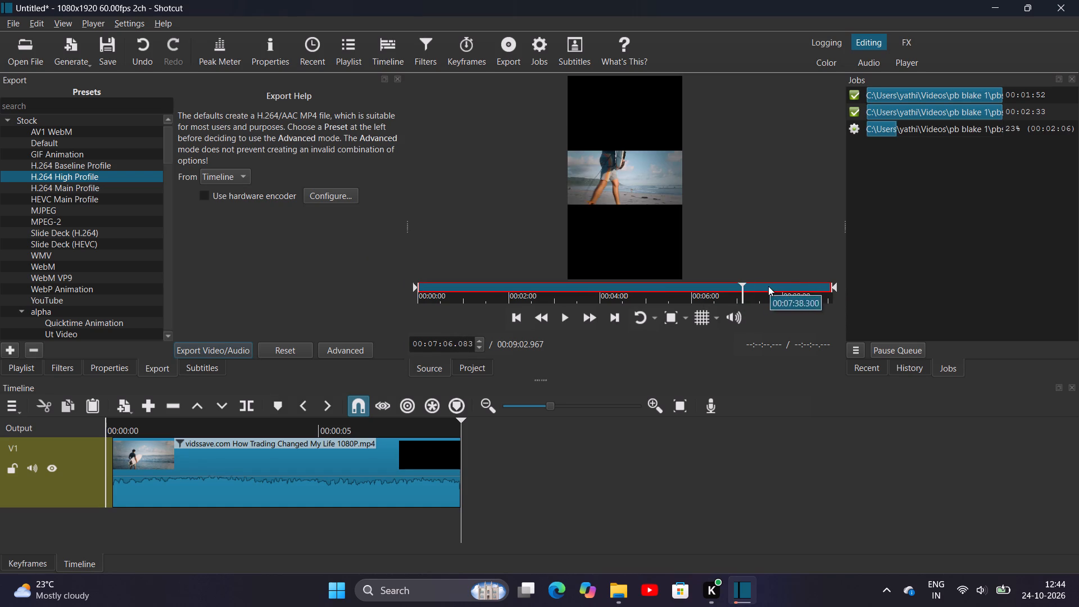
click(771, 285)
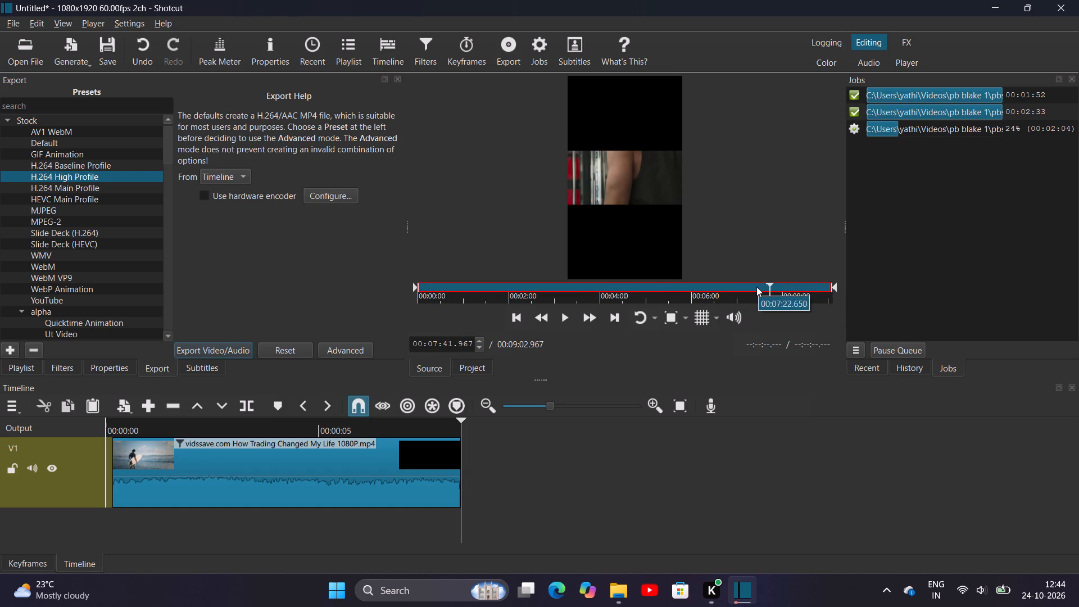
click(756, 287)
key(space)
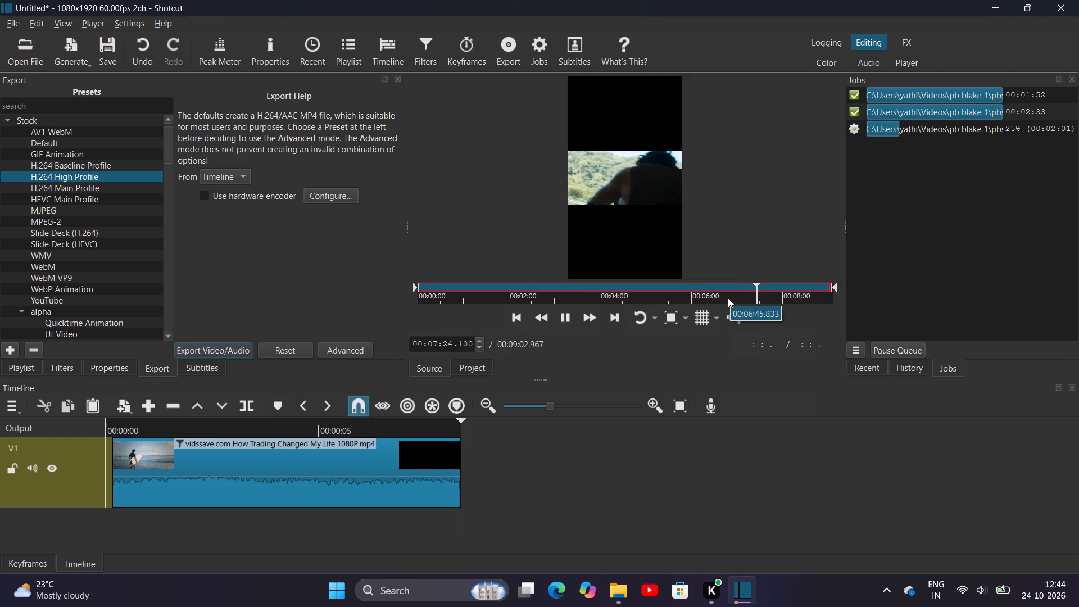
click(750, 288)
click(740, 287)
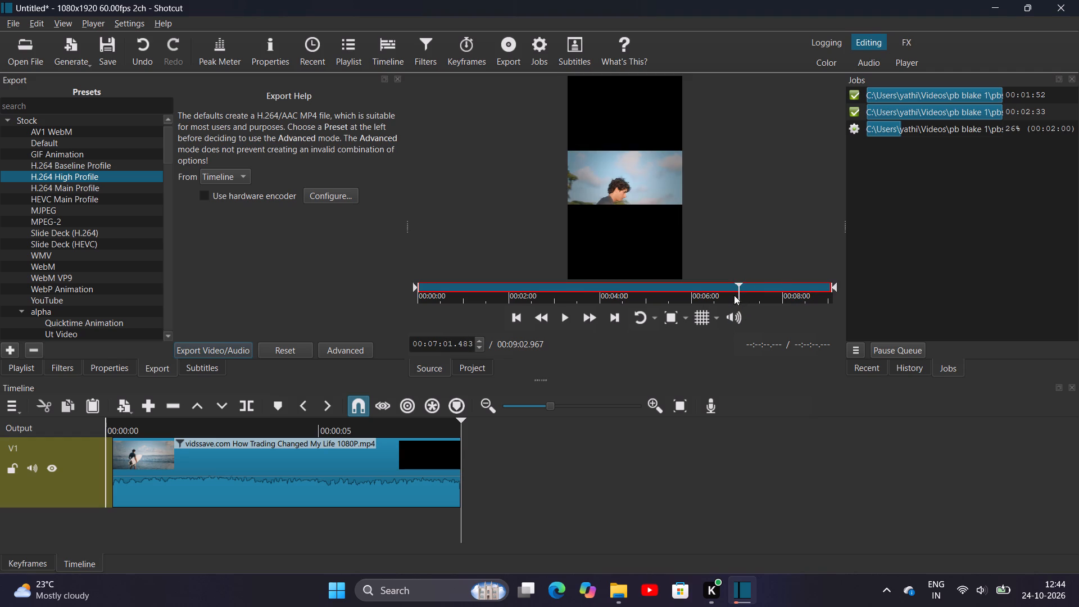
key(space)
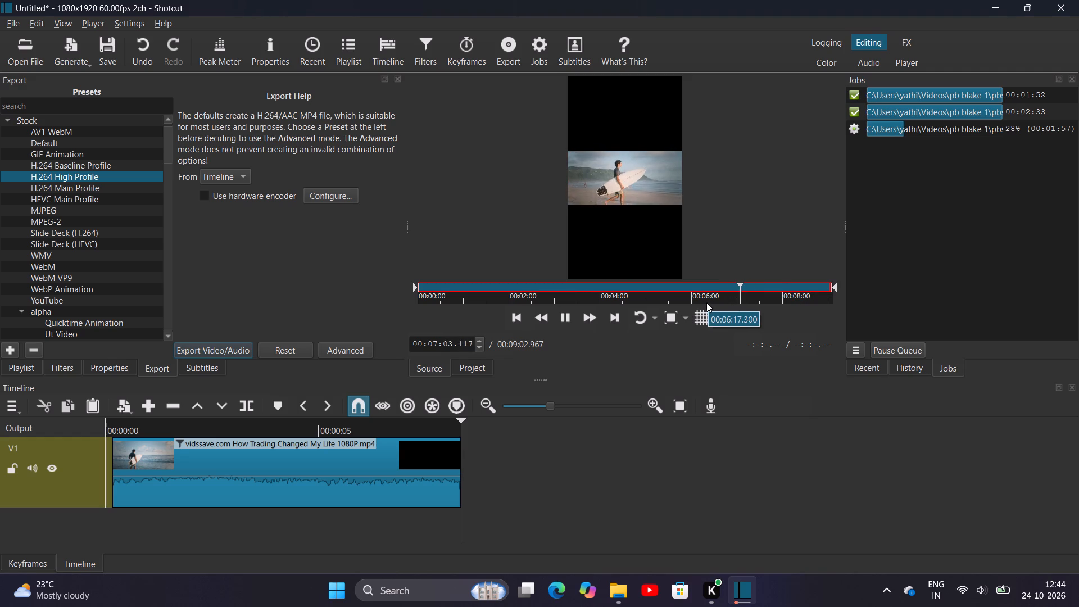
key(space)
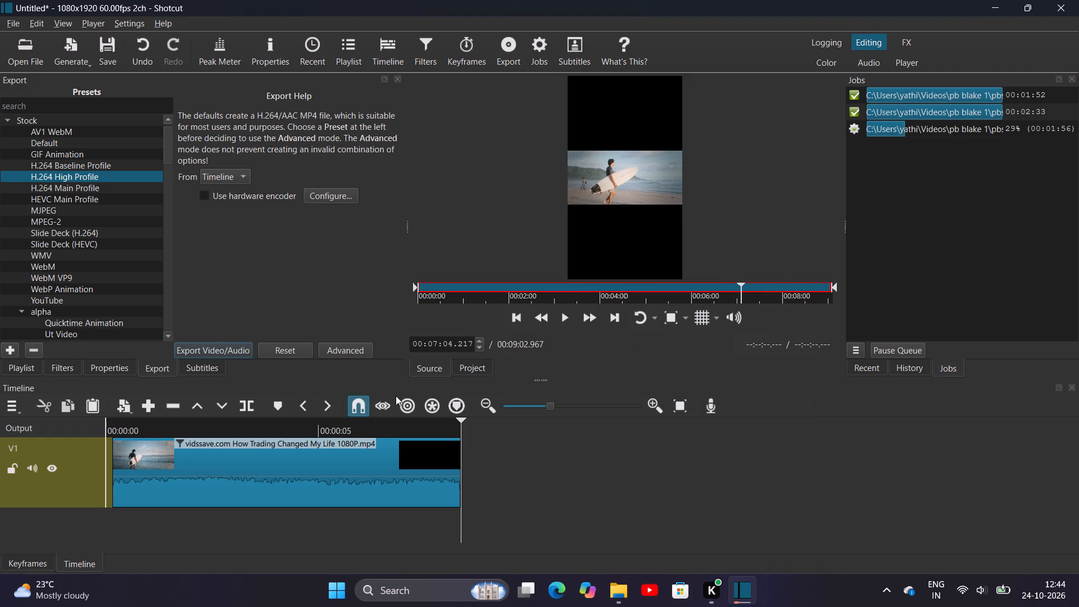
Cut the remaining short clip from V1 so the timeline is empty.
right_click(405, 461)
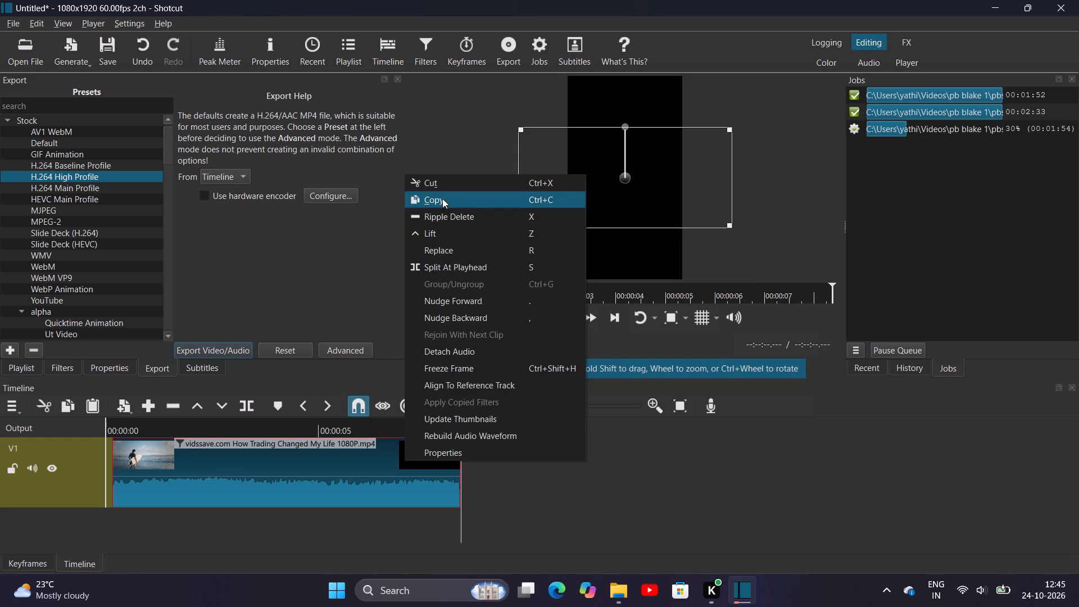
click(442, 183)
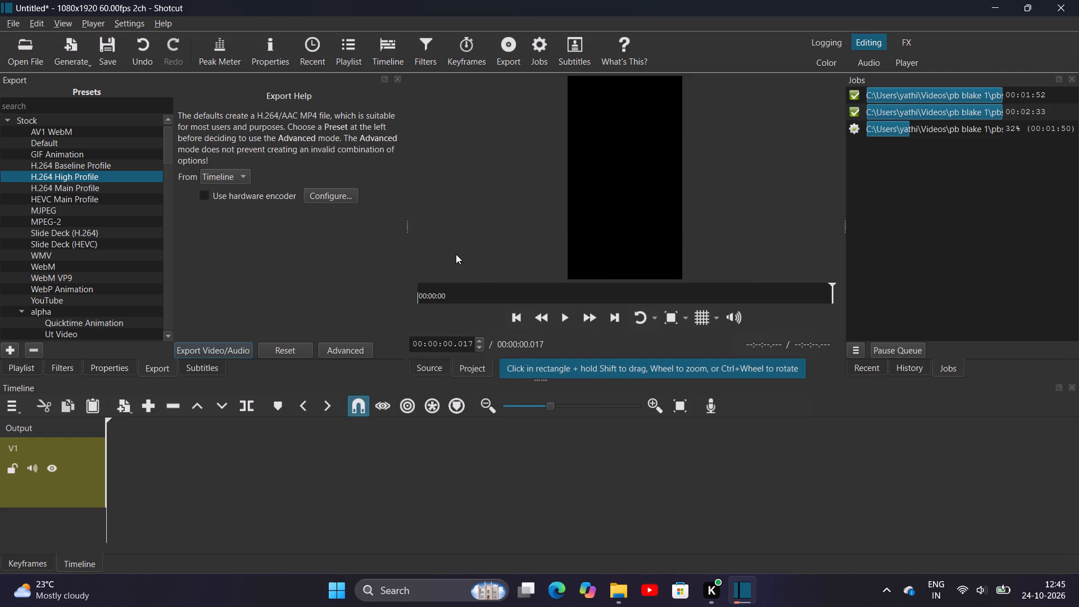
click(602, 209)
click(535, 284)
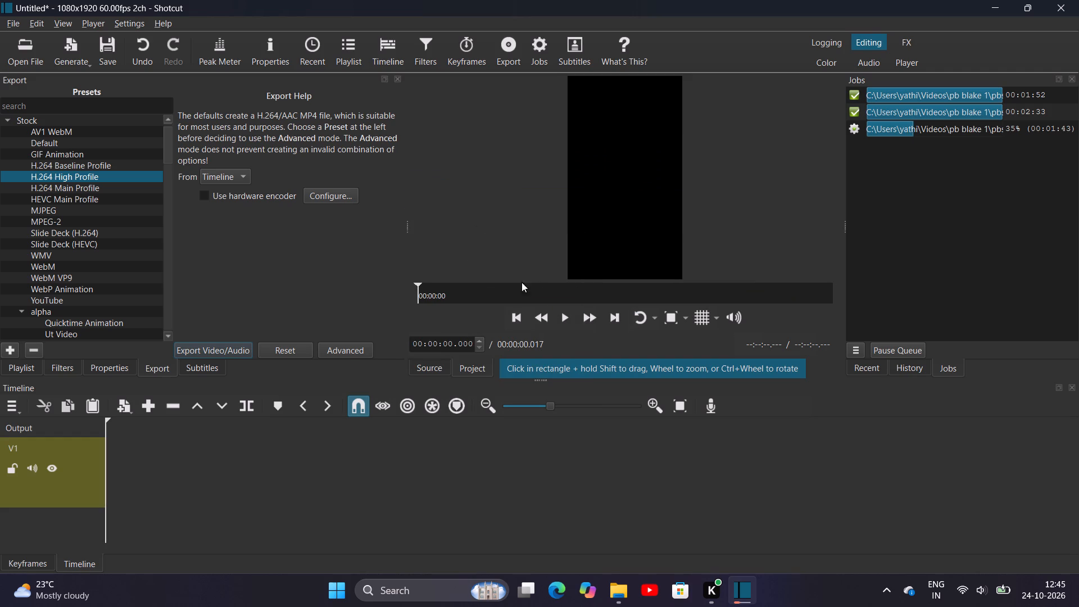
Reopen the How Trading Changed My Life source video and place it at the very start of track V1.
click(23, 56)
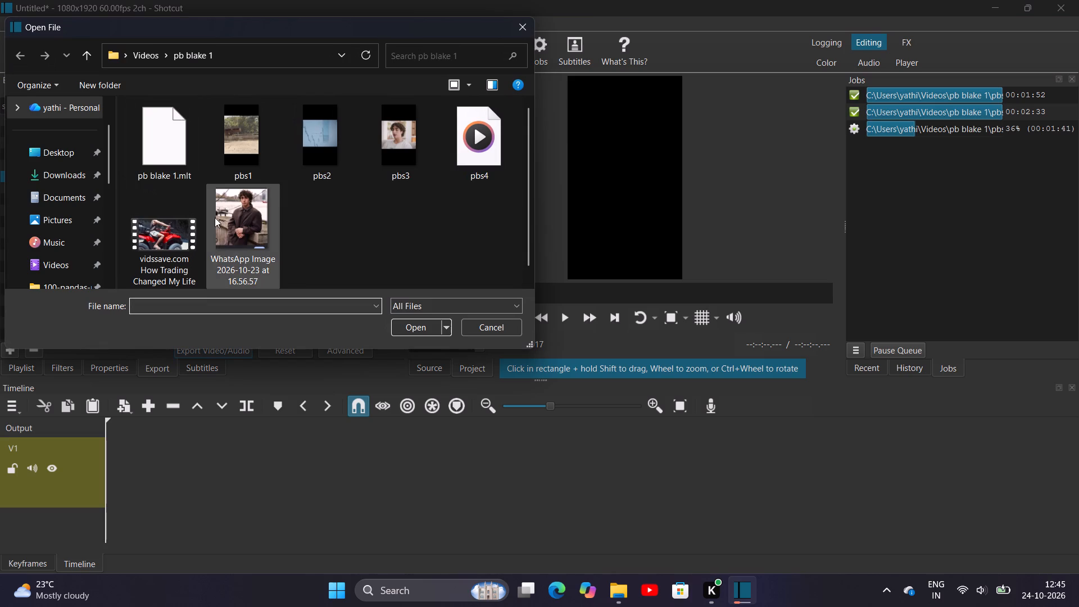
click(192, 236)
double_click(188, 236)
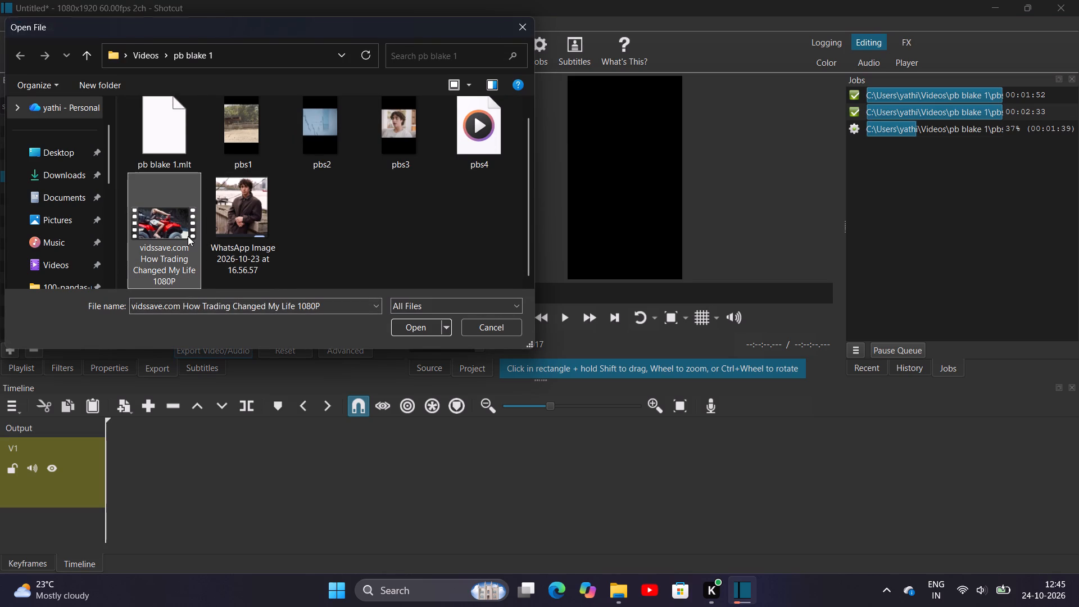
drag(609, 197, 363, 428)
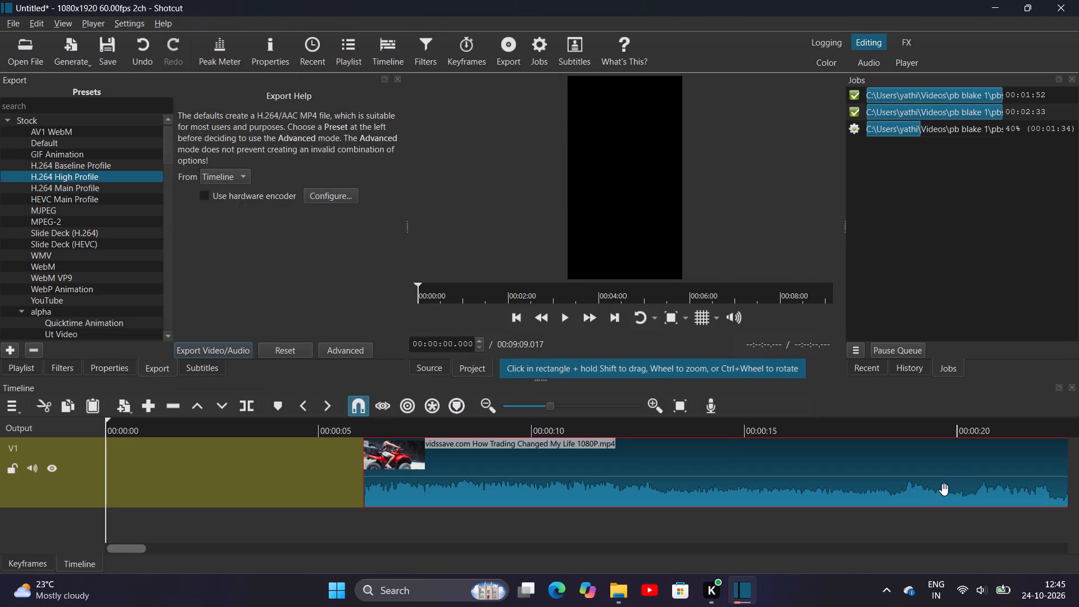
drag(796, 505, 532, 537)
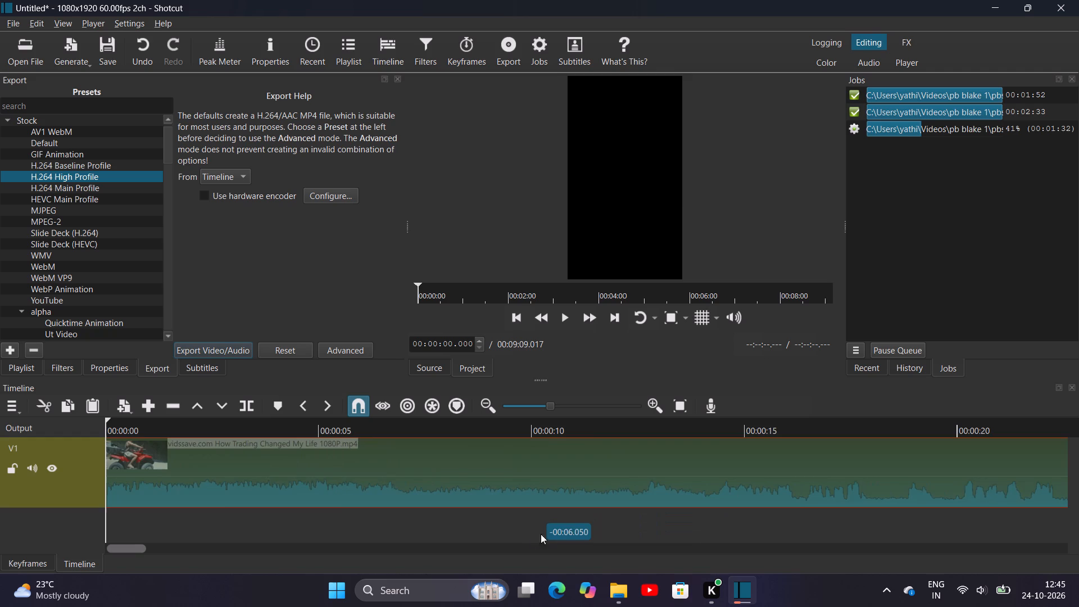
Preview the timeline footage between about 6:11 and 7:09 to find where the next clip should start.
click(722, 284)
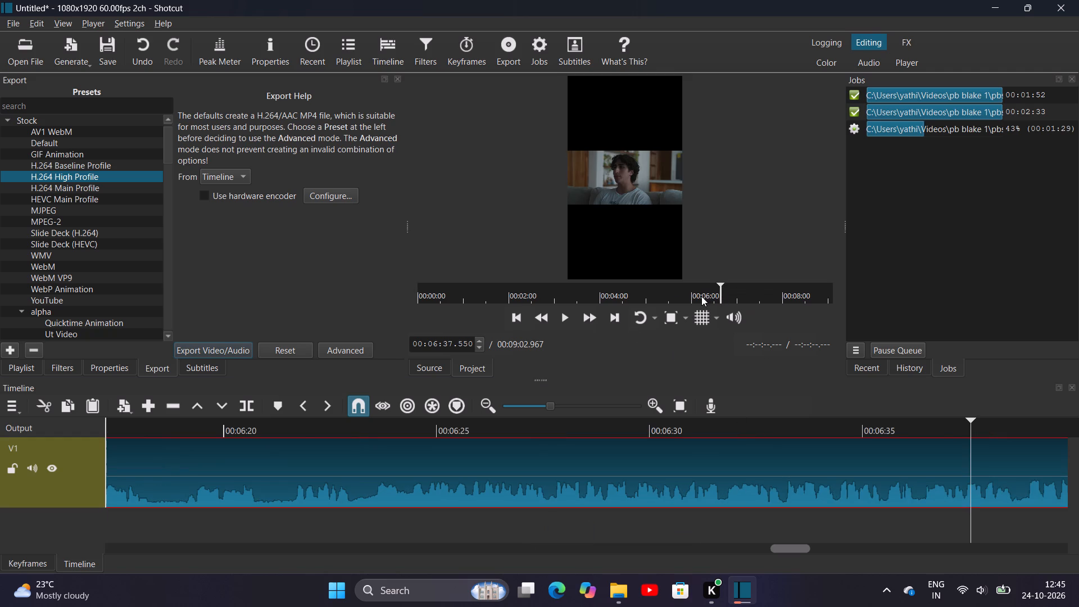
click(684, 292)
key(space)
click(702, 294)
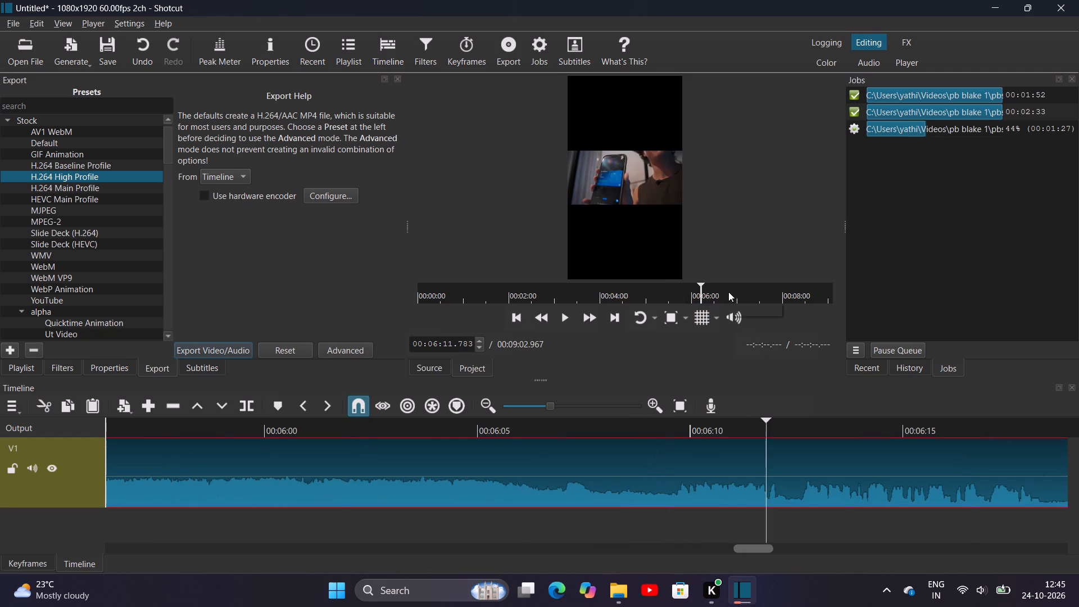
click(720, 295)
key(space)
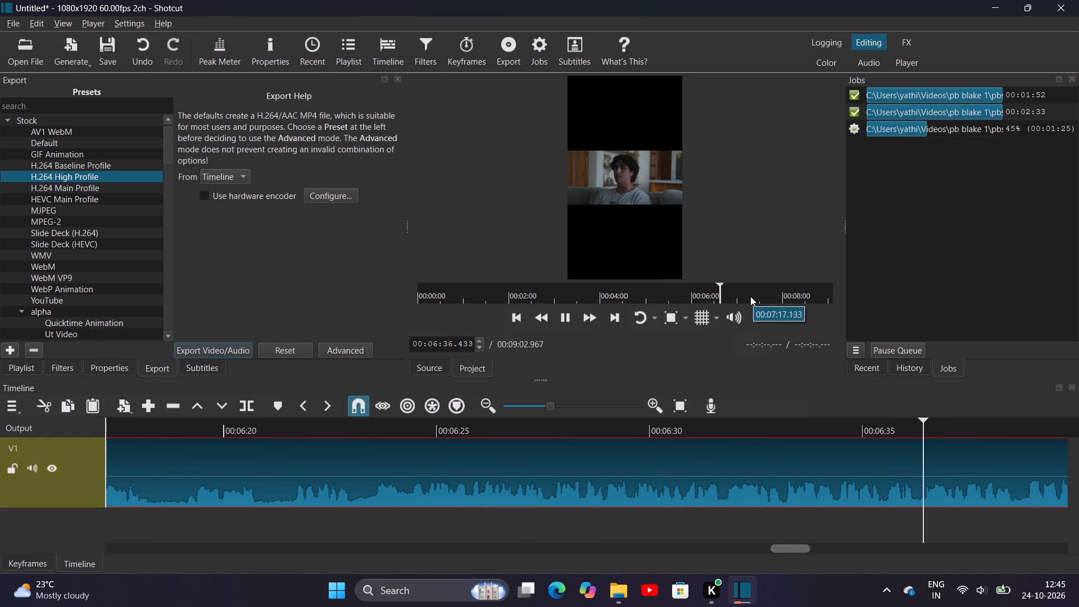
click(732, 293)
key(space)
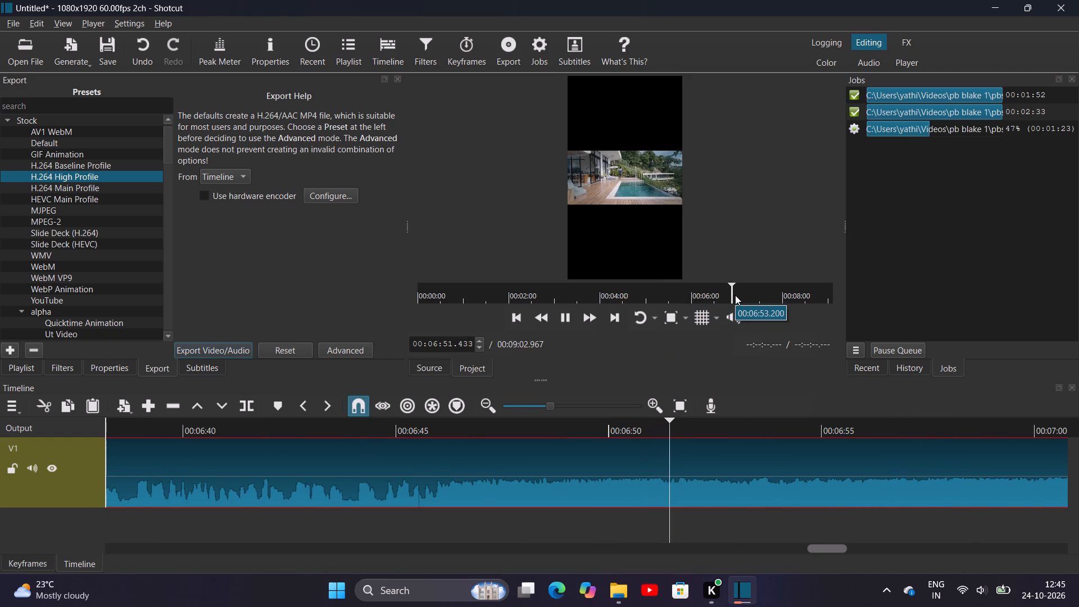
click(736, 295)
click(738, 293)
key(space)
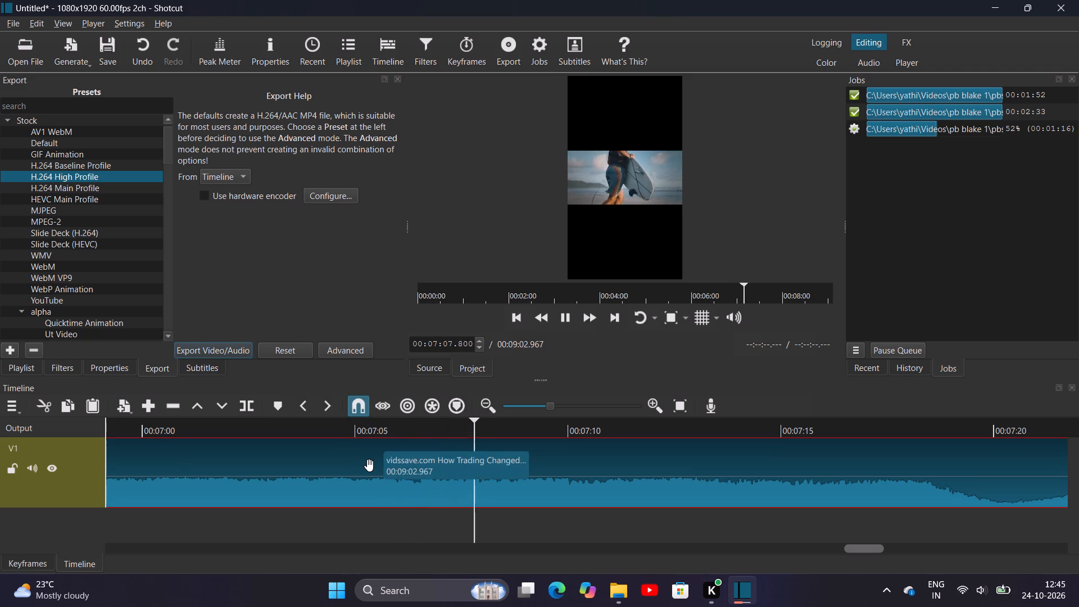
key(space)
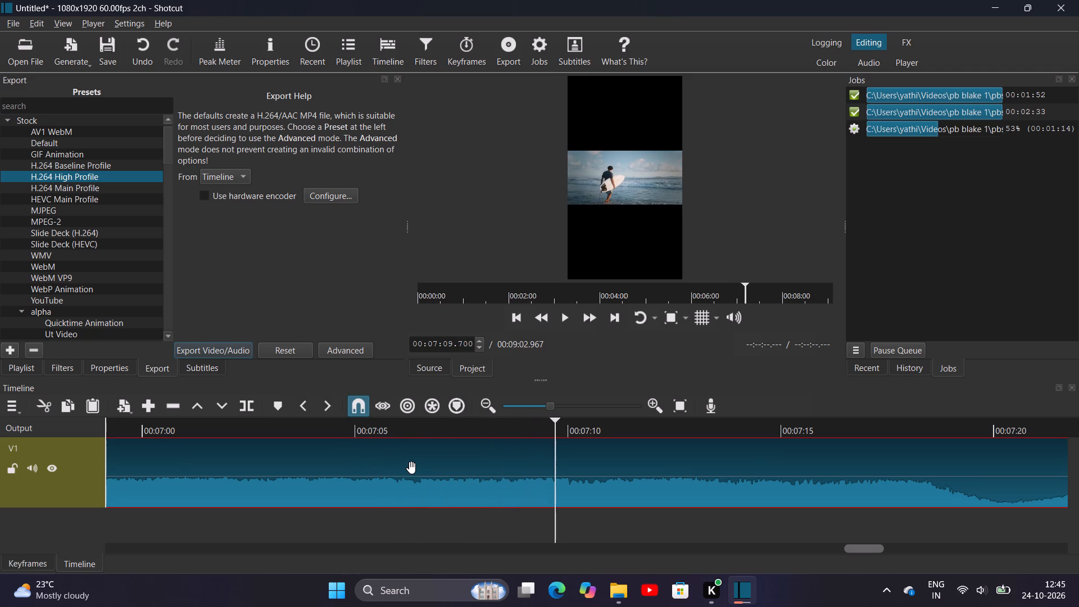
Switch to File Explorer and try to play pbs4 from the pb blake 1 folder in Media Player.
click(615, 590)
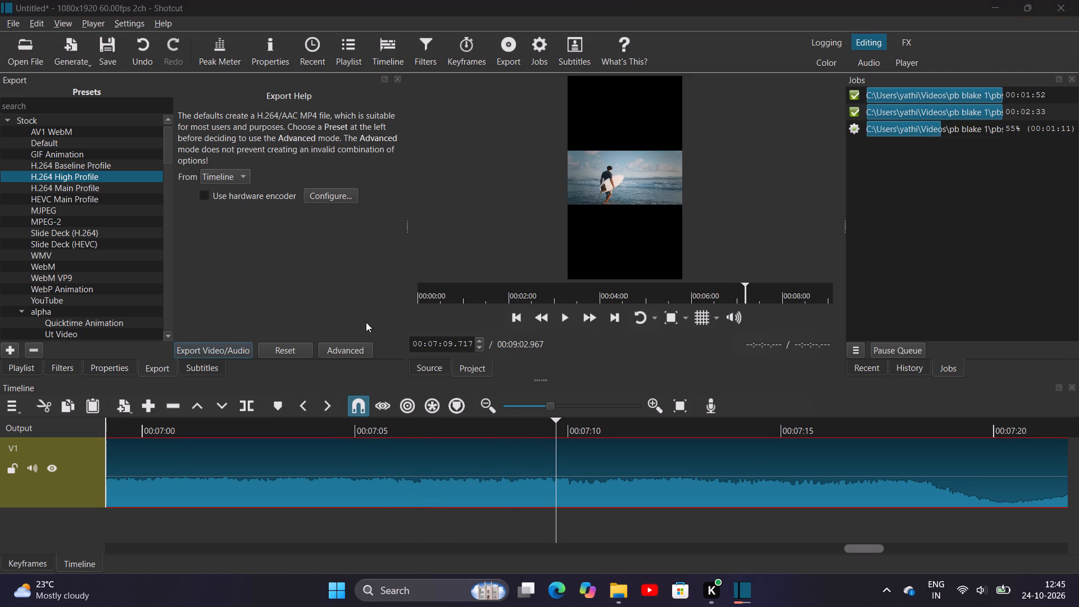
click(629, 586)
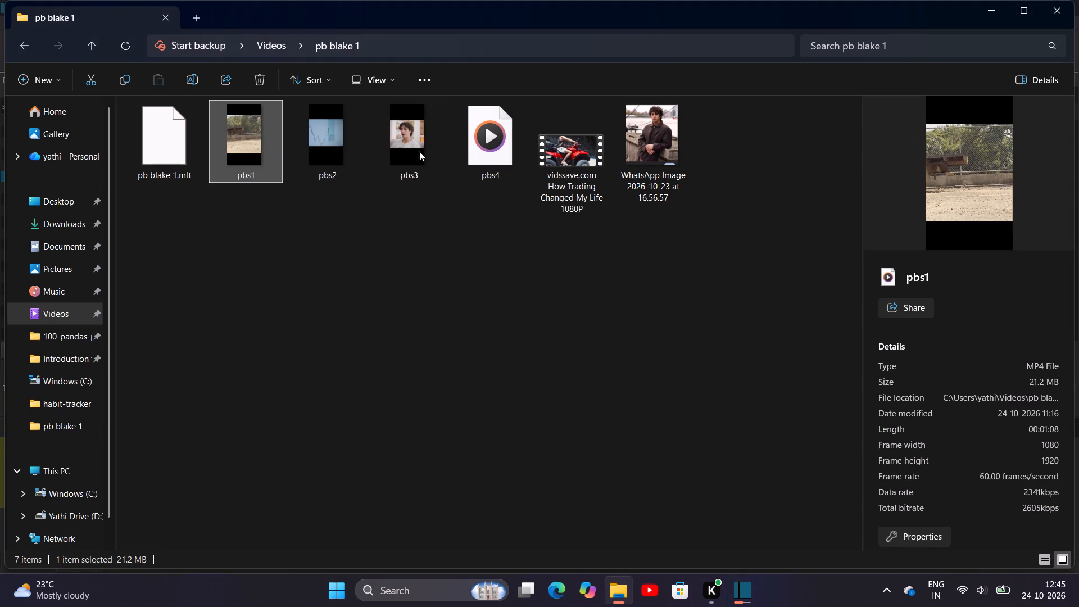
double_click(468, 153)
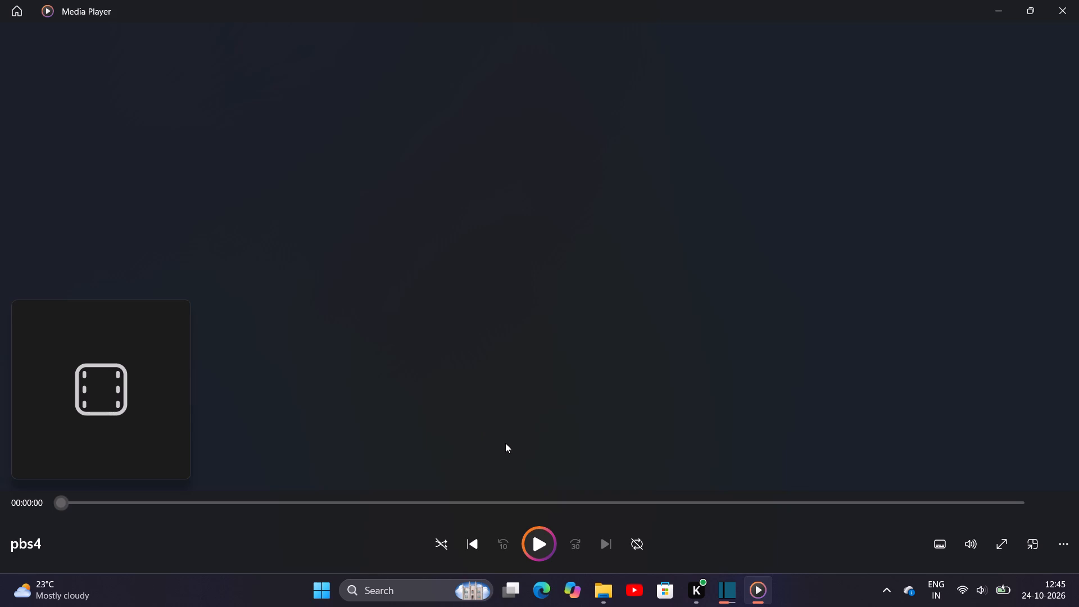
click(529, 542)
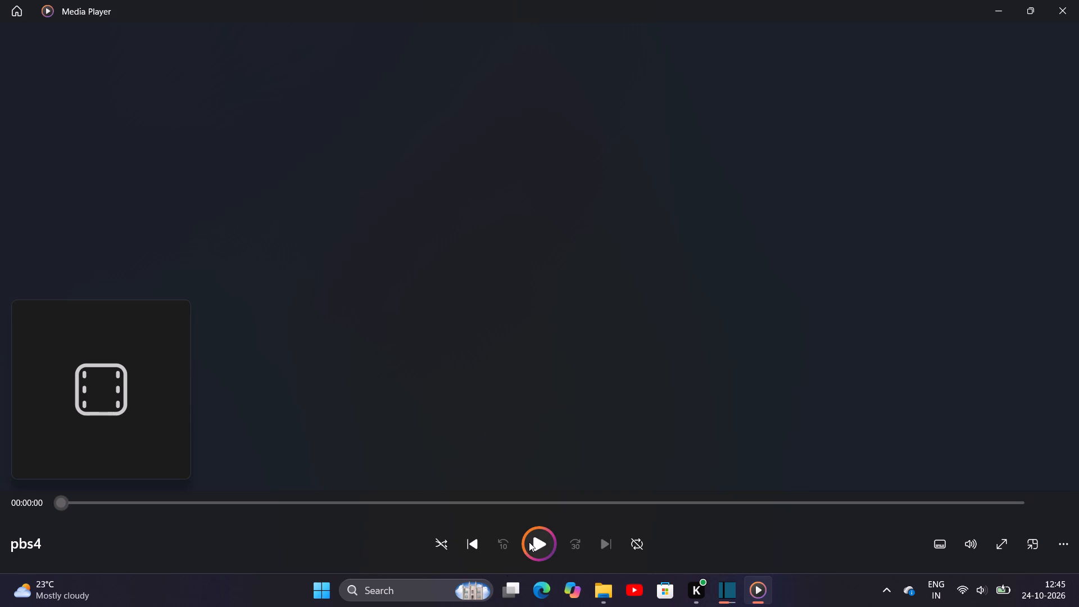
click(519, 543)
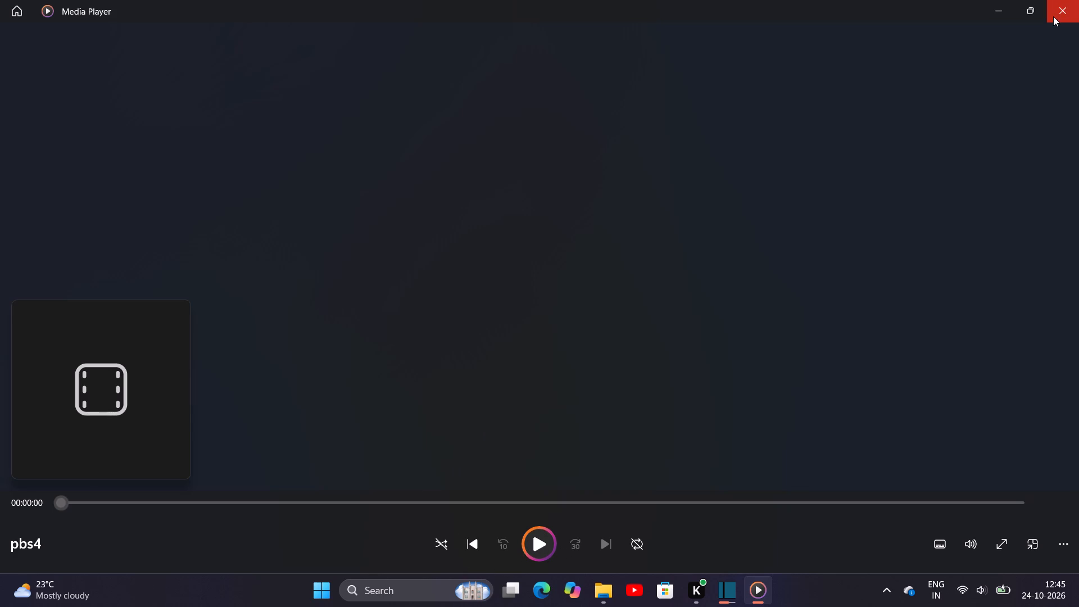
click(1053, 16)
double_click(482, 155)
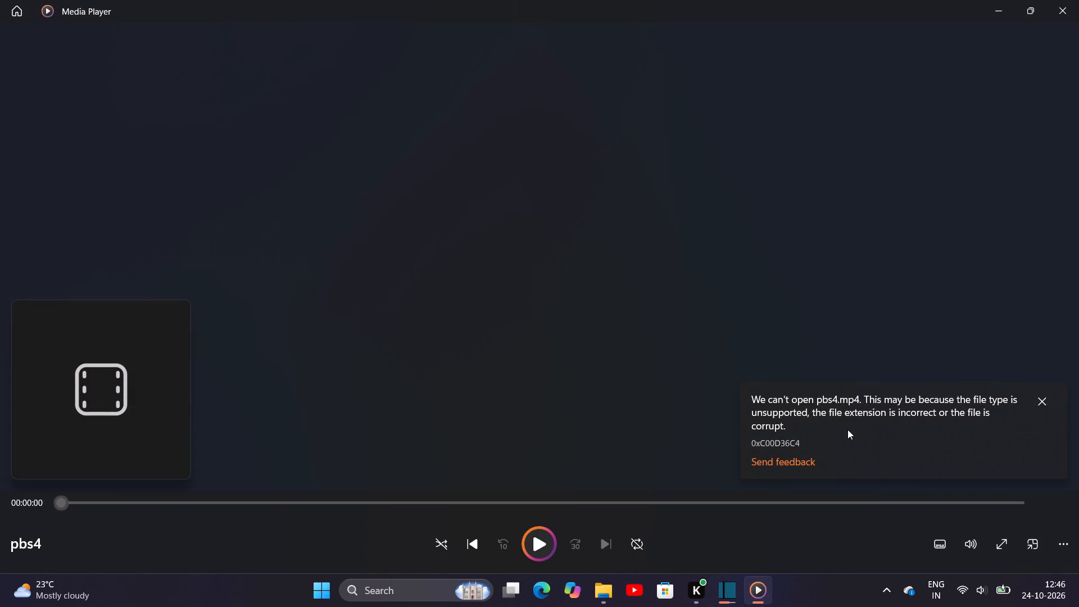
click(1058, 0)
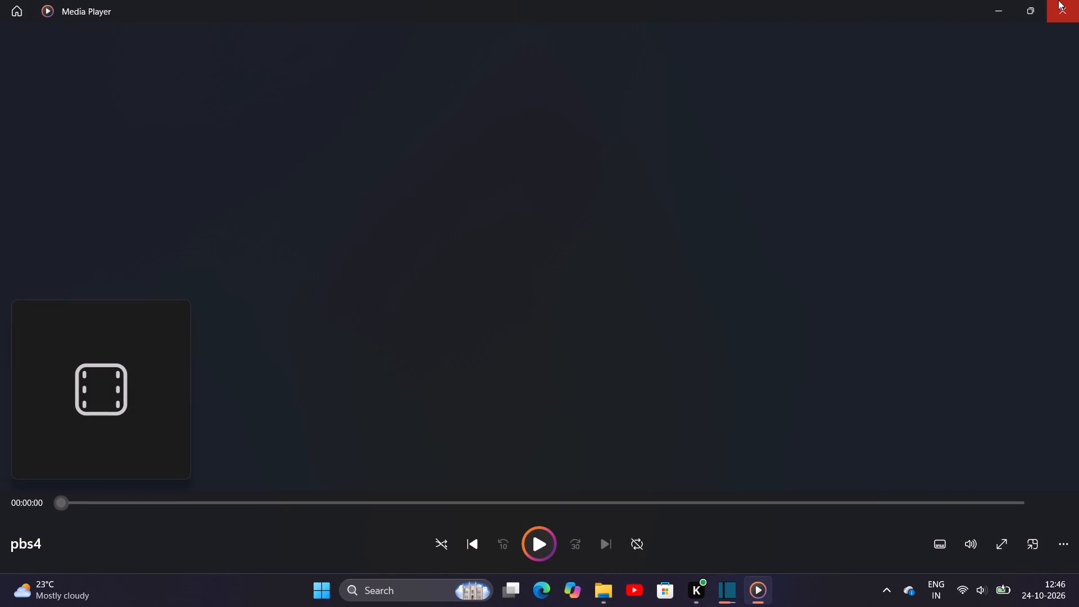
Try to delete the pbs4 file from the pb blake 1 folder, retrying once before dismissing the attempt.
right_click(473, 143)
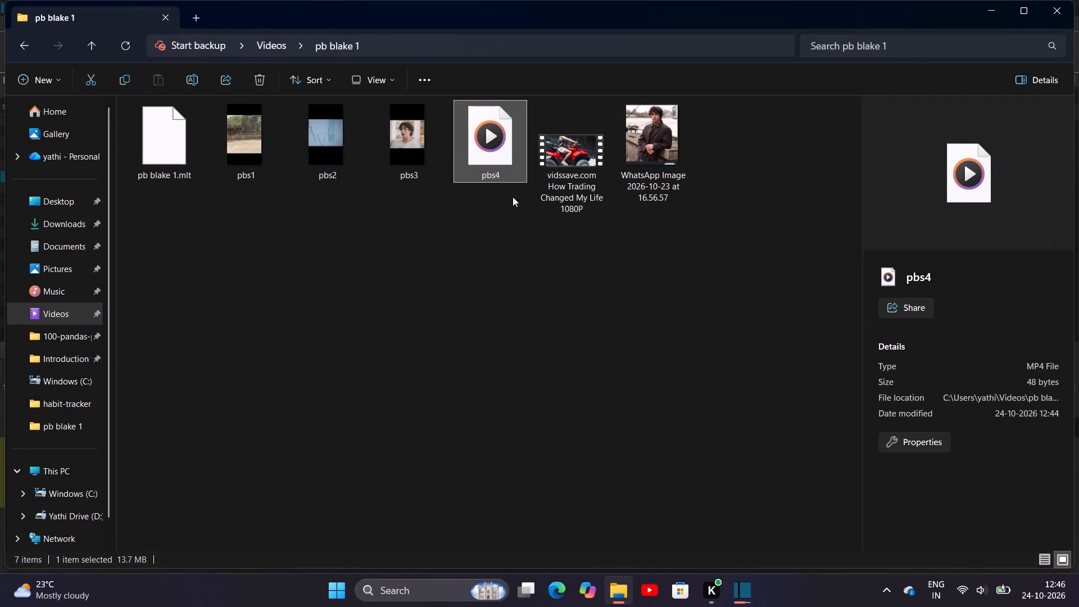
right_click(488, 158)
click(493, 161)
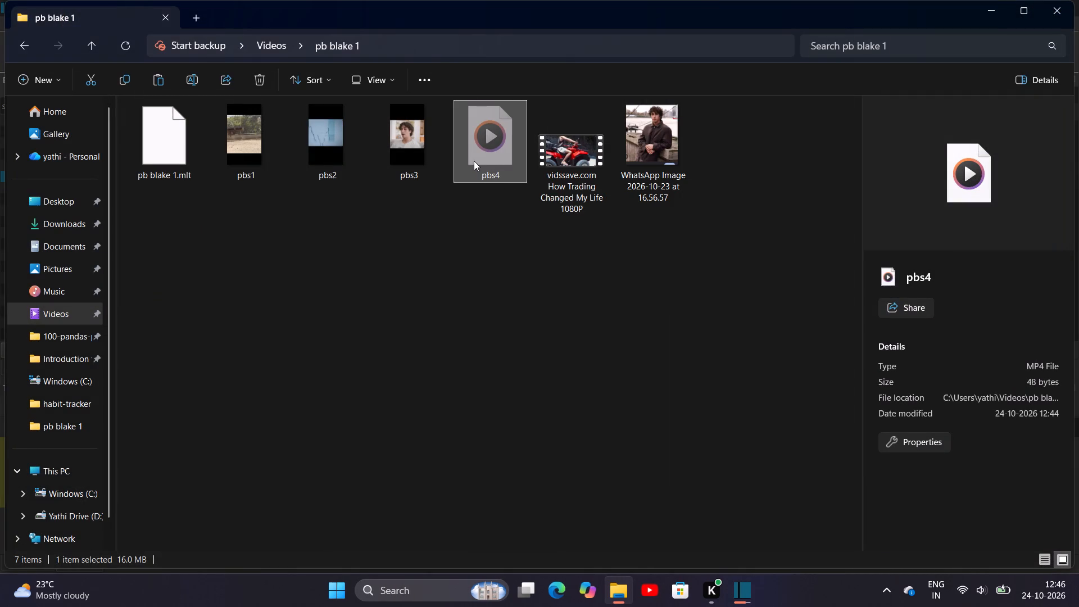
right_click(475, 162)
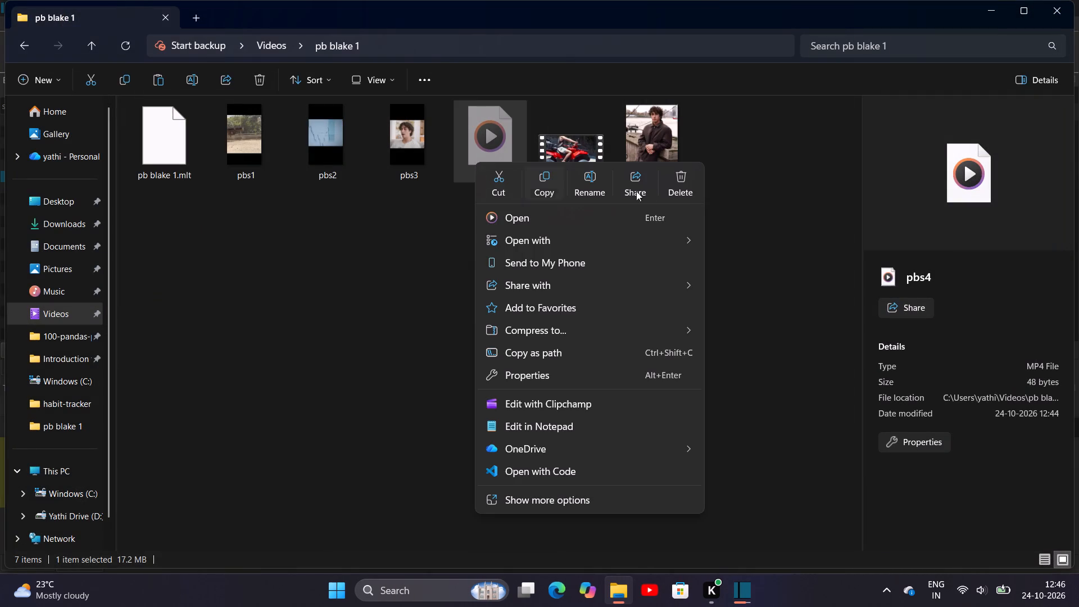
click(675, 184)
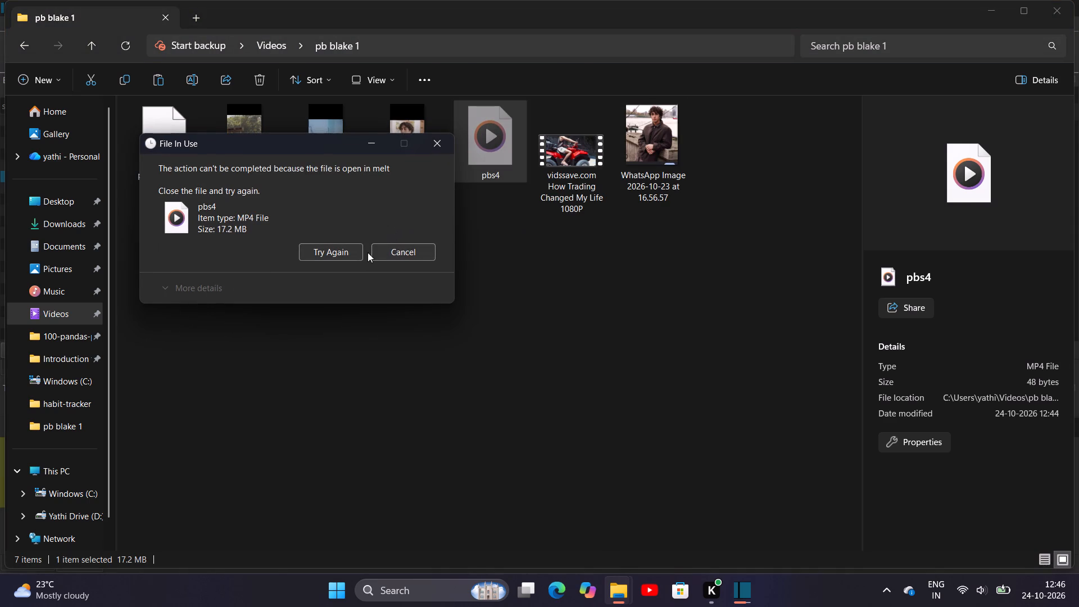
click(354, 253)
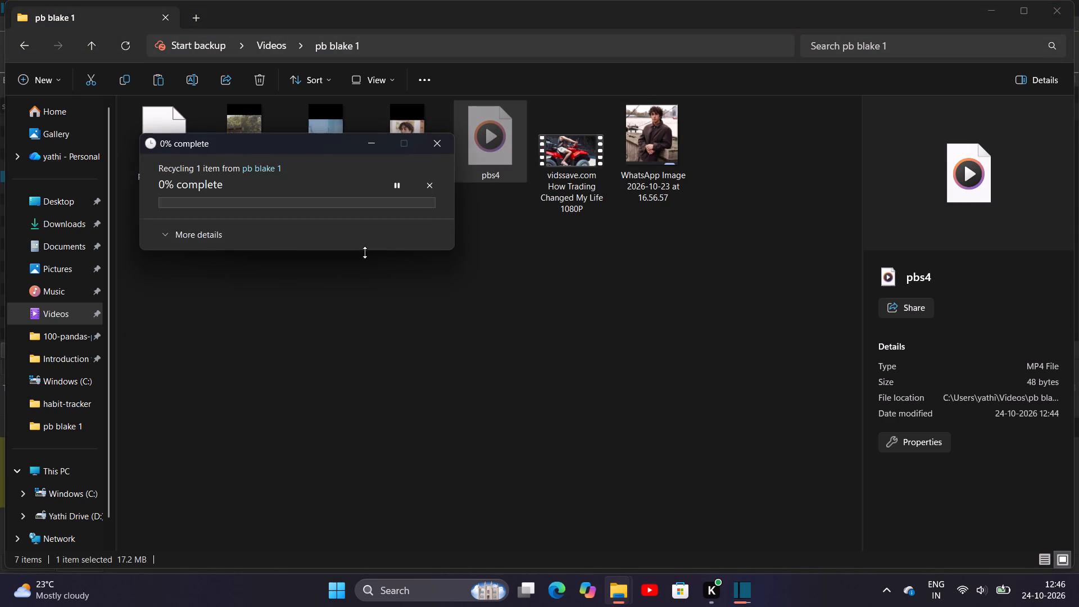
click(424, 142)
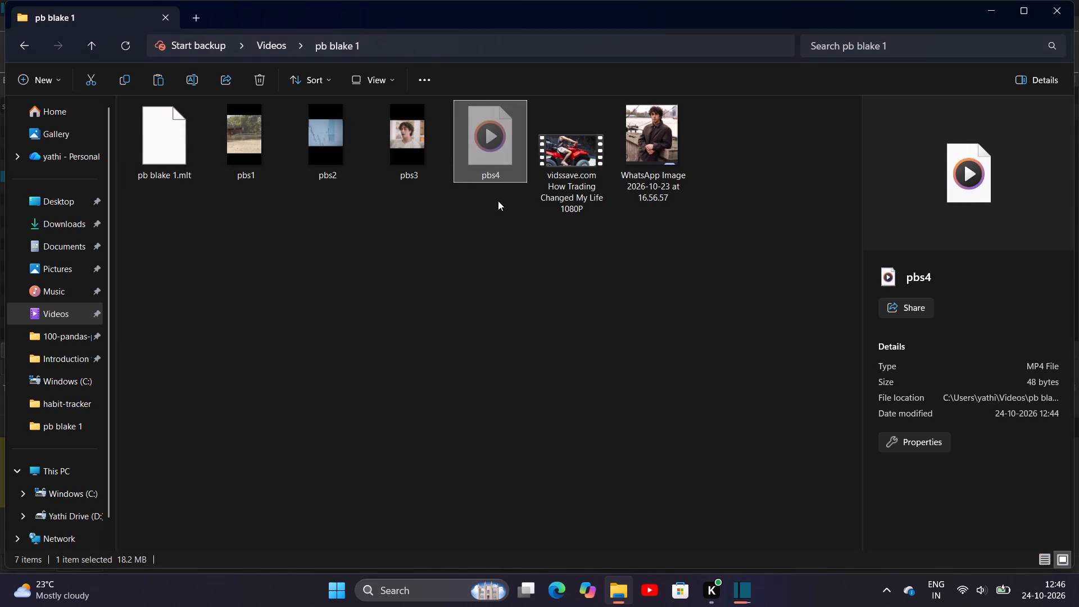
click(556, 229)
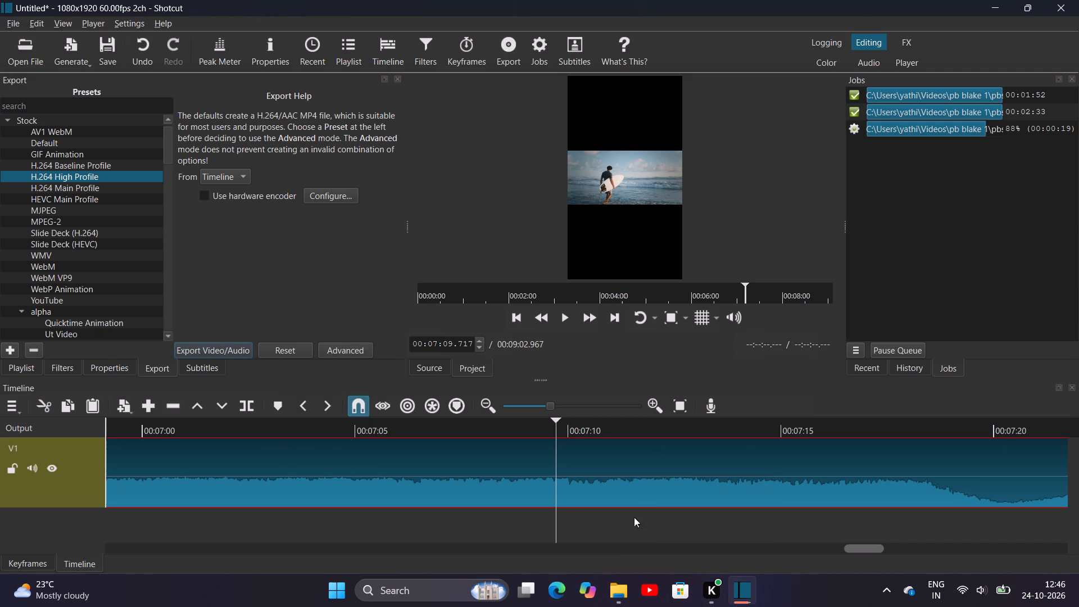
Switch to Shotcut, play on to about 7:14.6, split the V1 clip there and ripple-remove the part before it.
click(513, 481)
key(space)
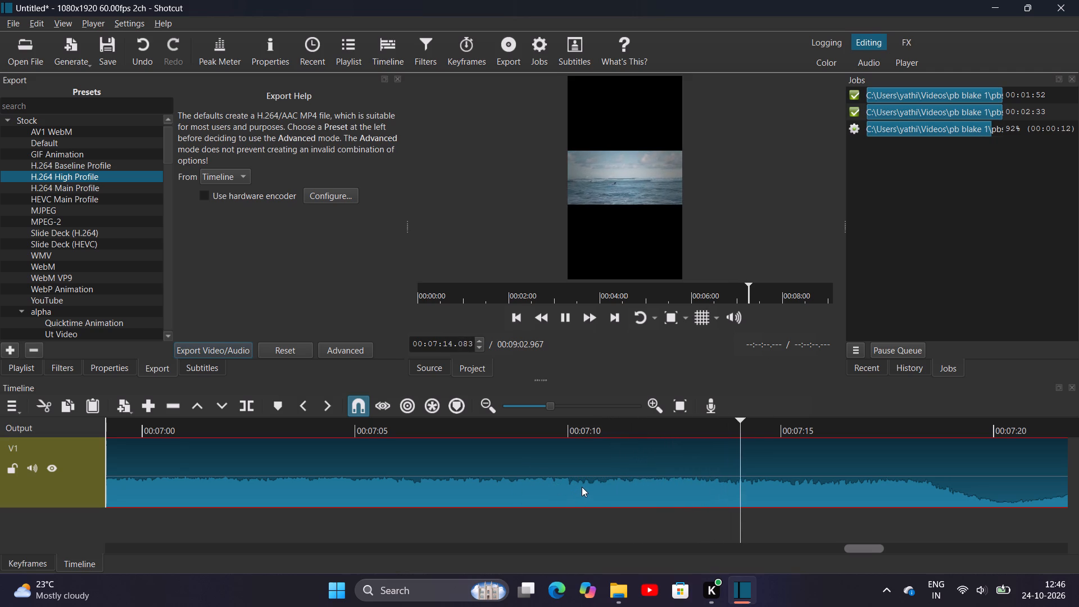
key(space)
click(250, 402)
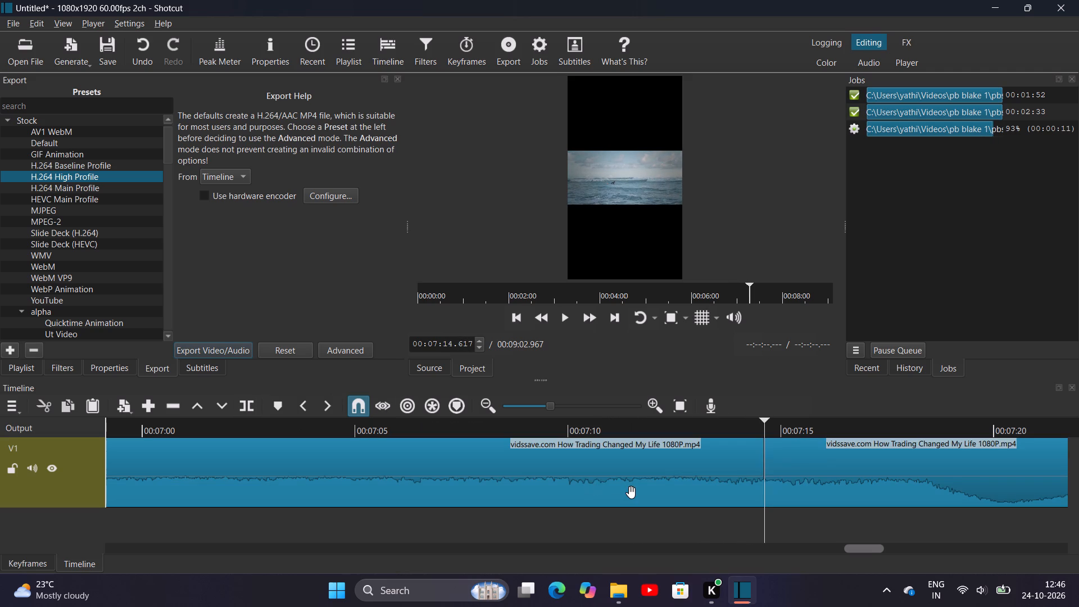
right_click(631, 493)
click(706, 213)
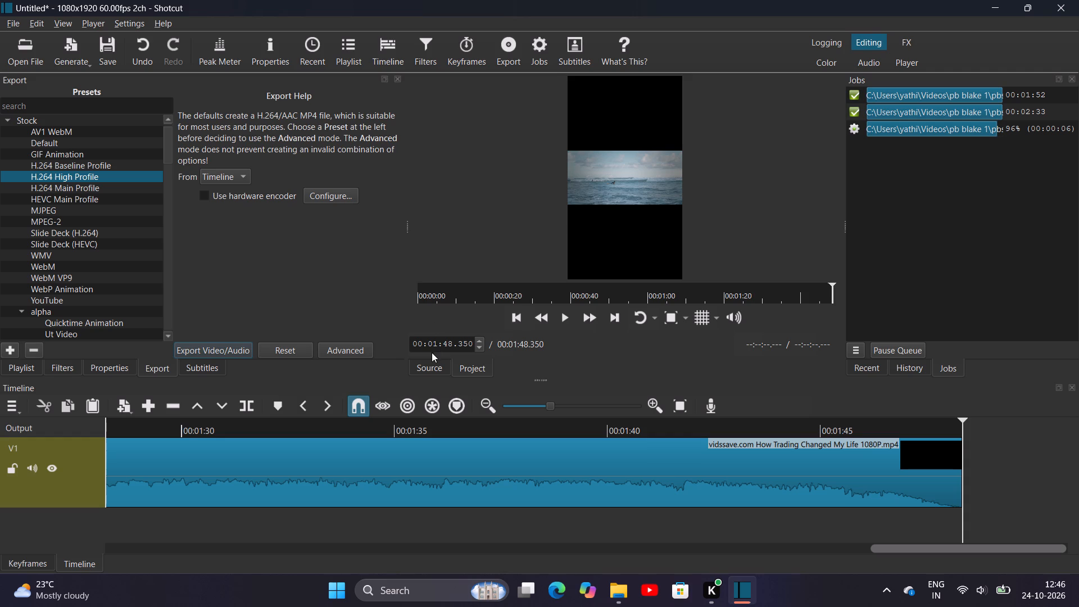
Preview the remaining V1 clip from the very start of the timeline.
key(space)
key(space)
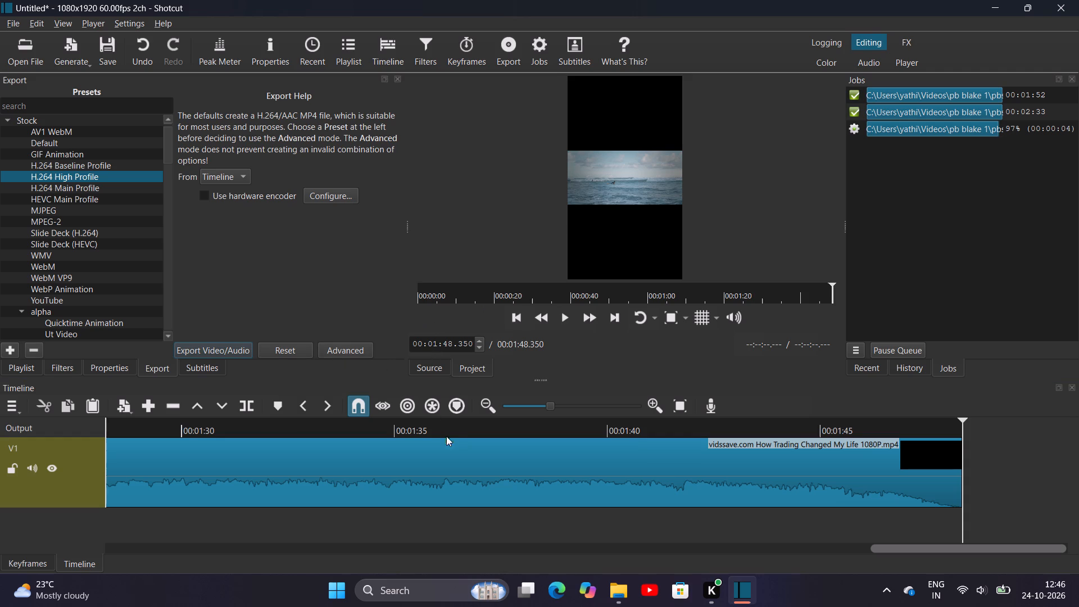
click(447, 442)
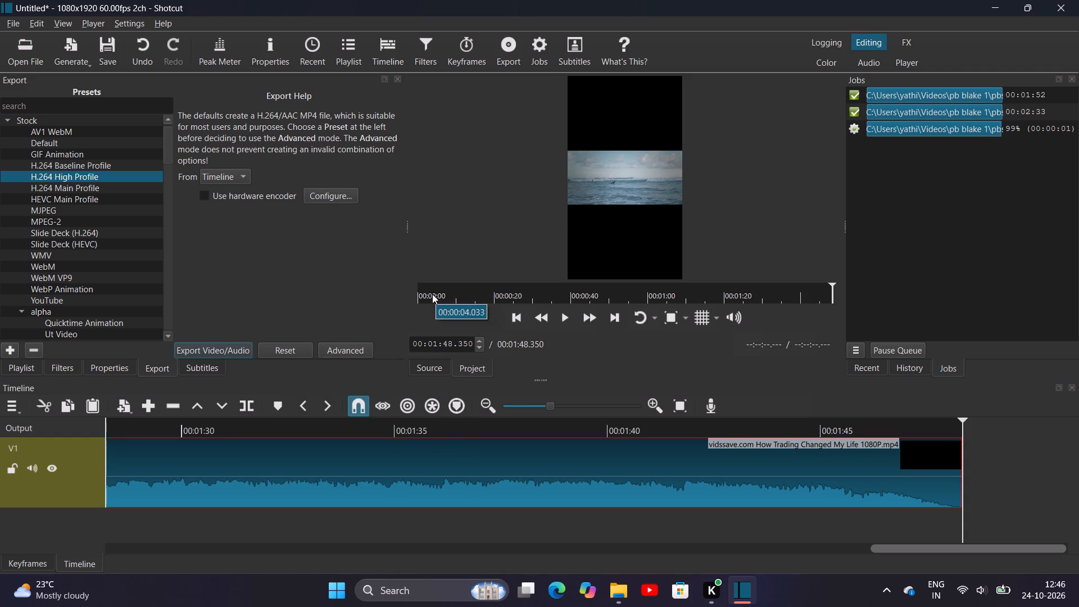
click(427, 292)
click(416, 292)
key(space)
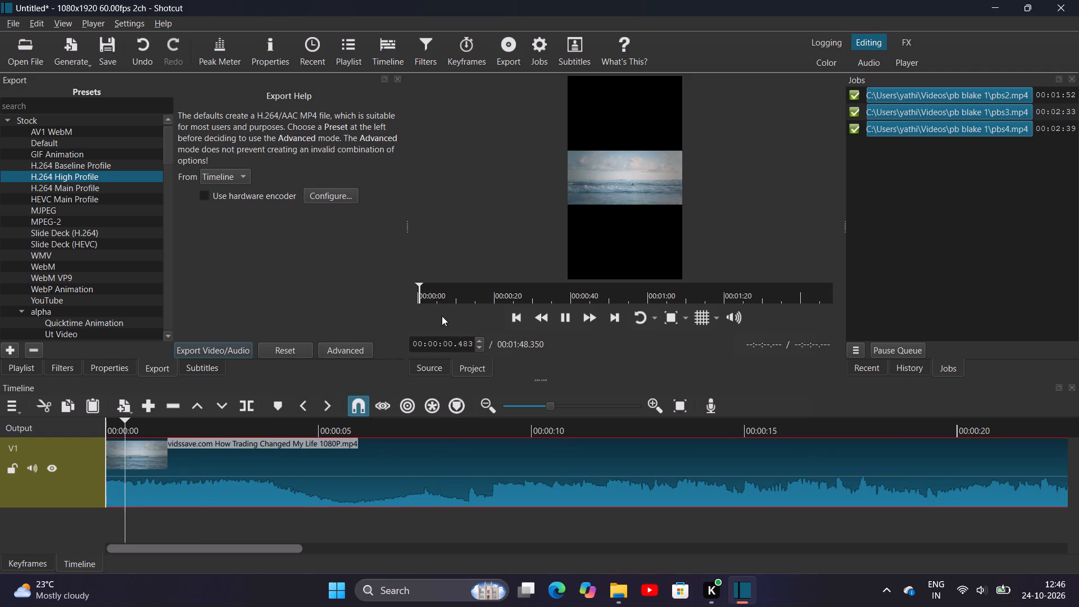
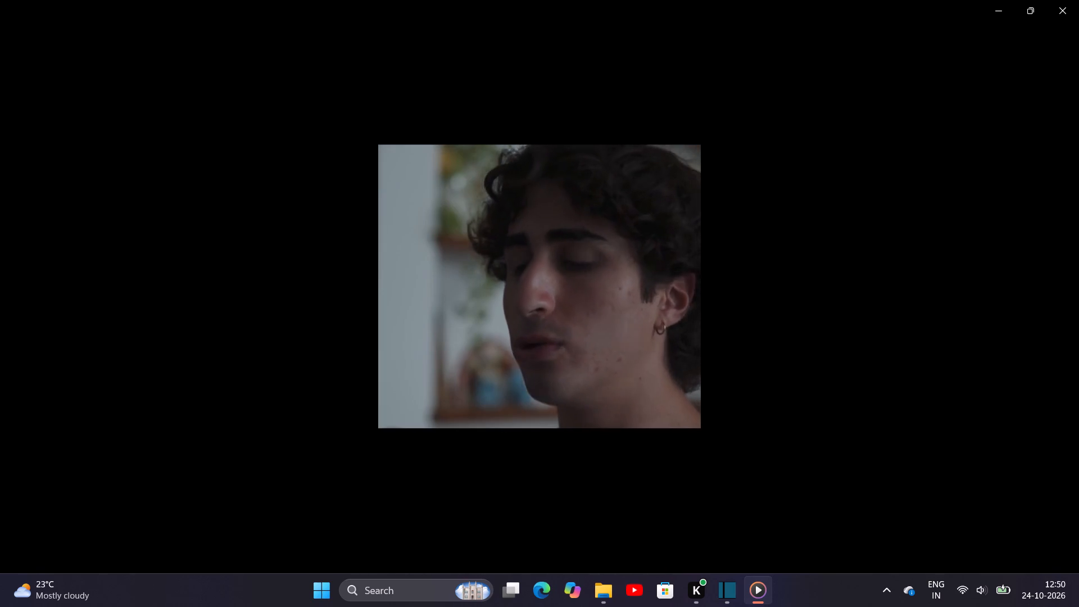
Pause the video in Media Player, leave its full-screen view and switch back to the Untitled project in Shotcut.
key(space)
key(Escape)
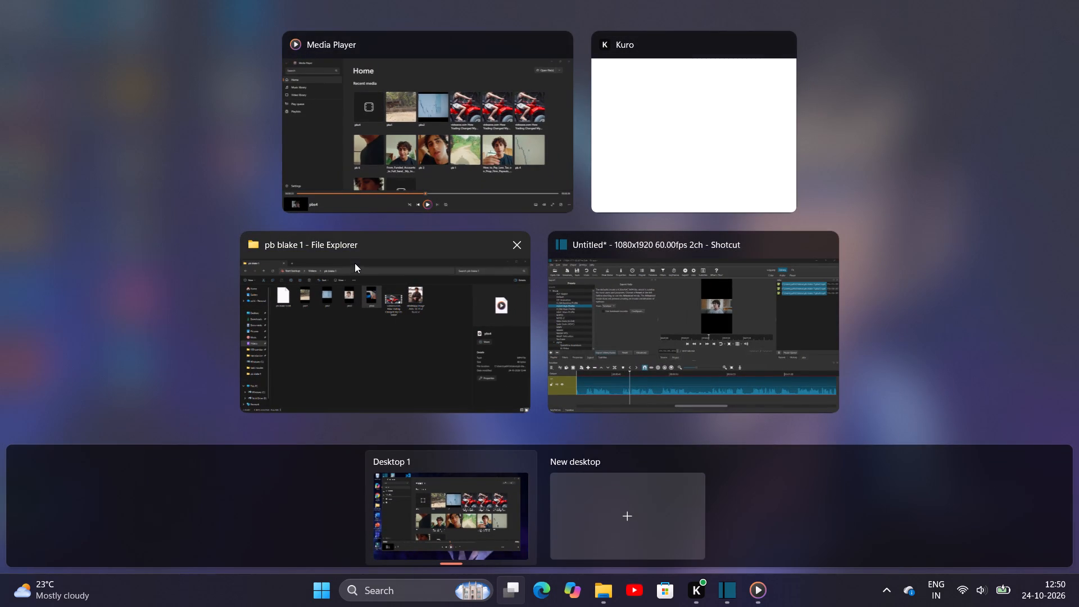
click(669, 337)
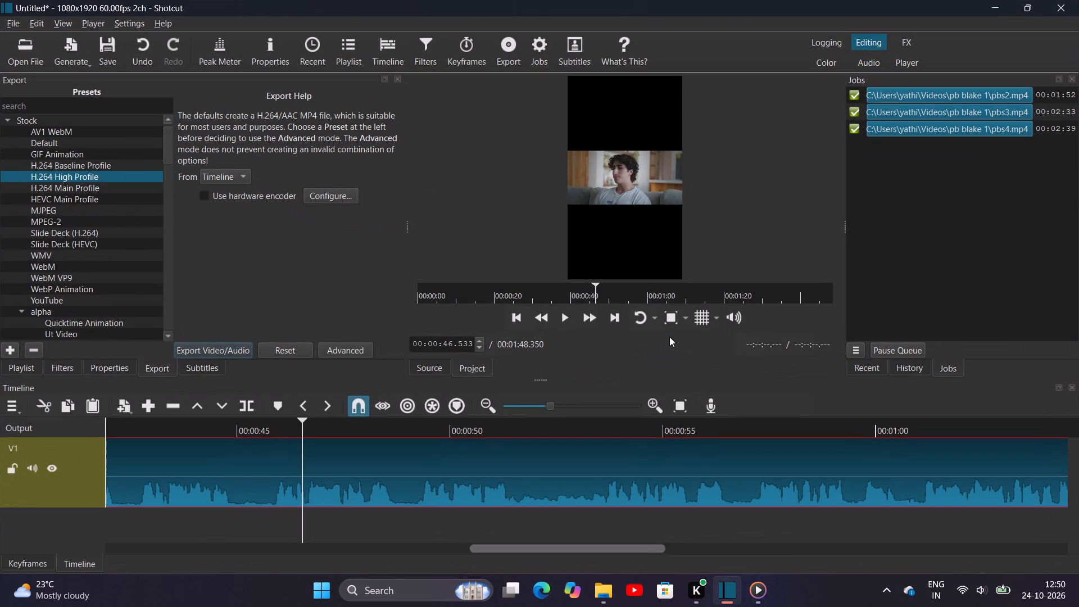
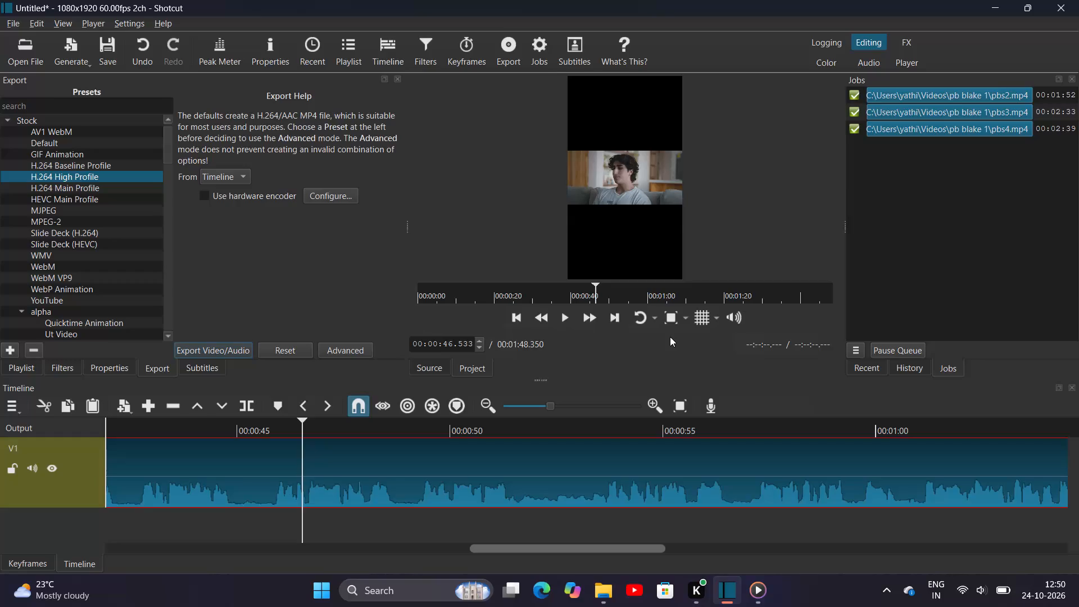
Play the trading video on the timeline from the current playhead position to review the footage towards its end.
key(space)
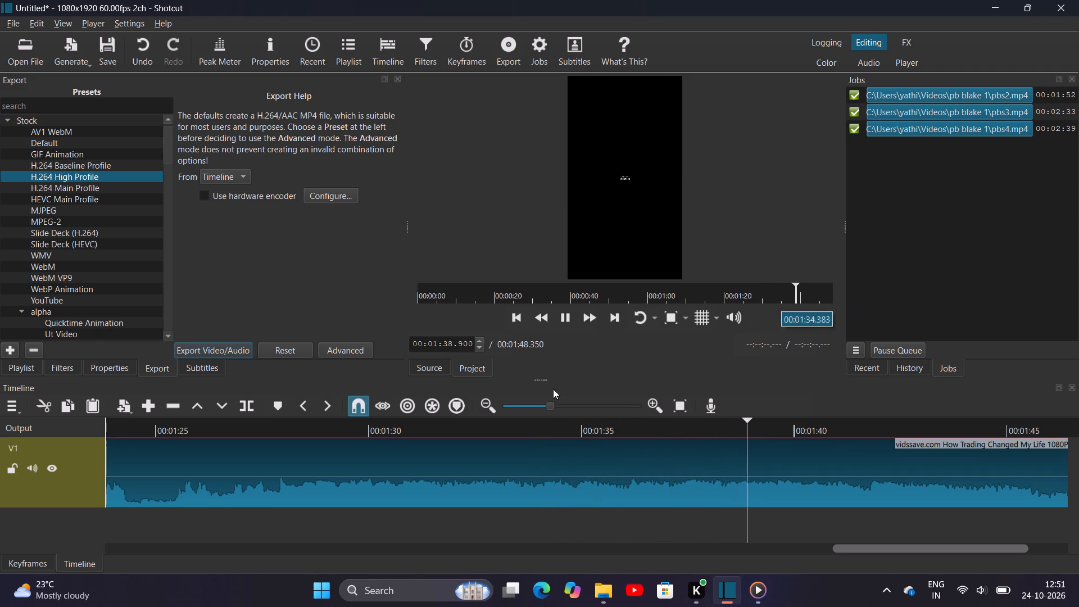
Return the playhead to the start of the timeline and play the trading video from its opening sea shot.
click(460, 300)
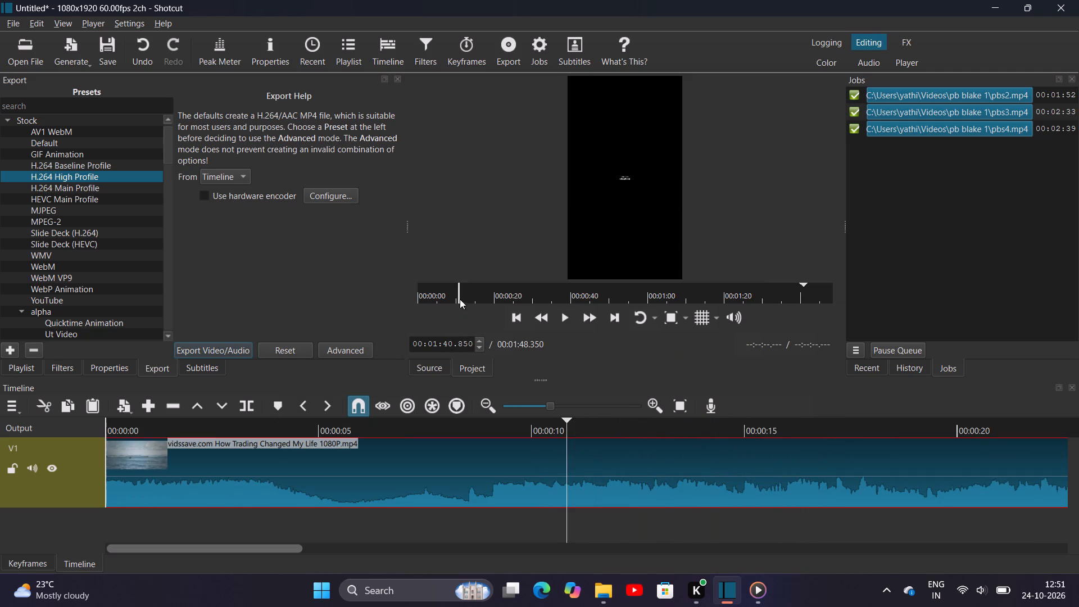
drag(428, 295, 425, 338)
click(416, 299)
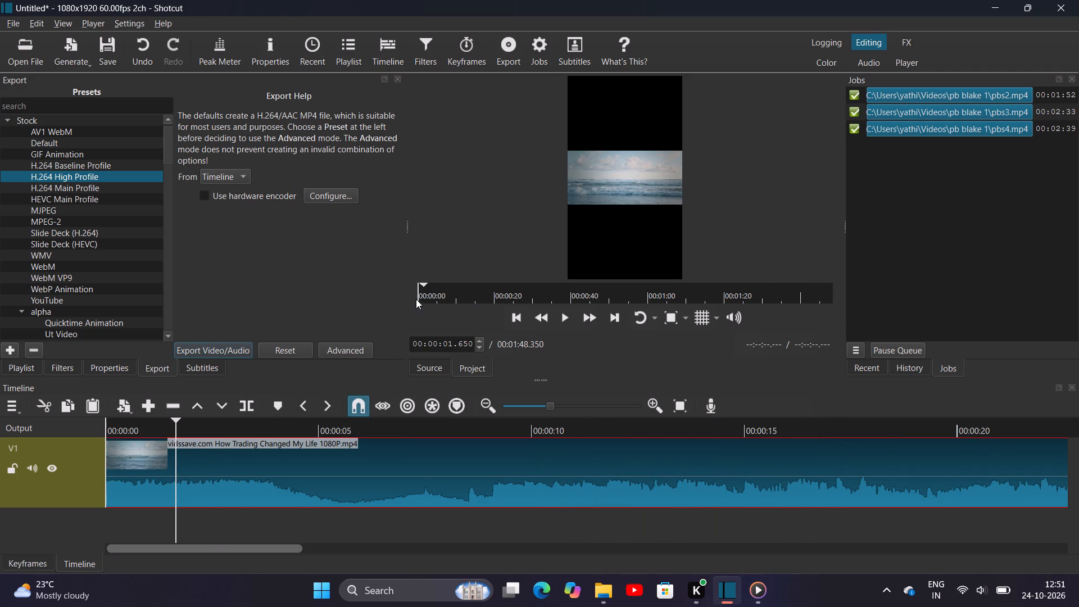
key(space)
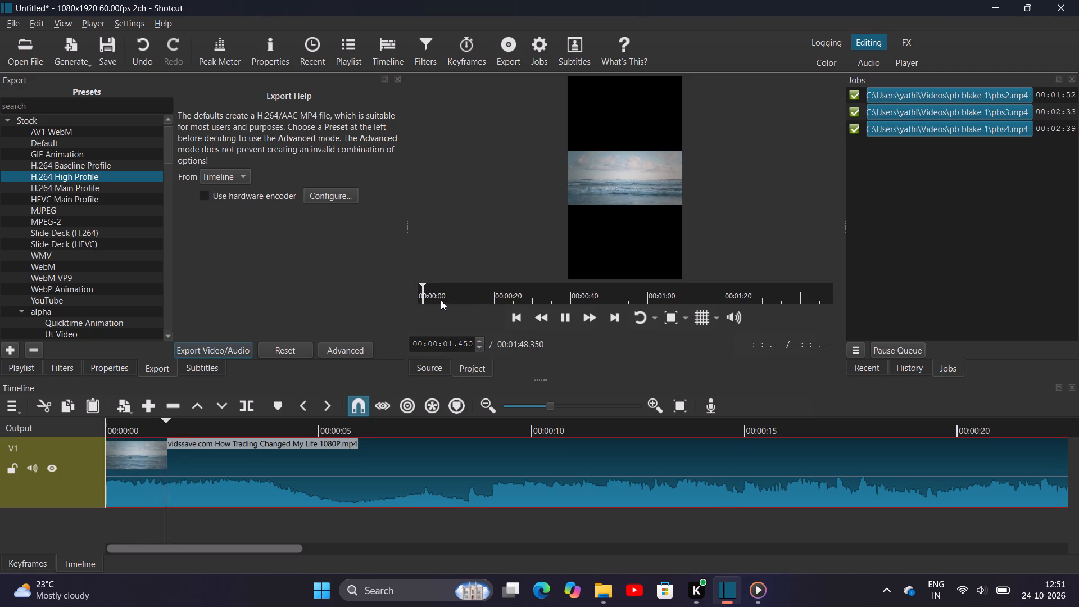
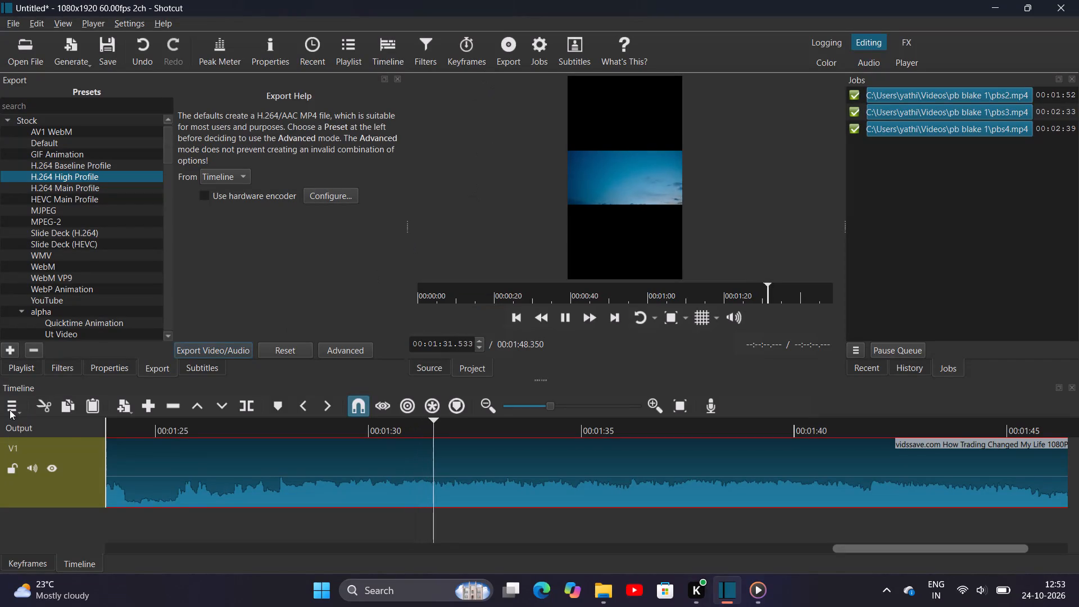
Play the opening seconds of the trading video in short bursts to find where the dark silhouette shot fades in after the sea shot.
click(428, 290)
click(423, 293)
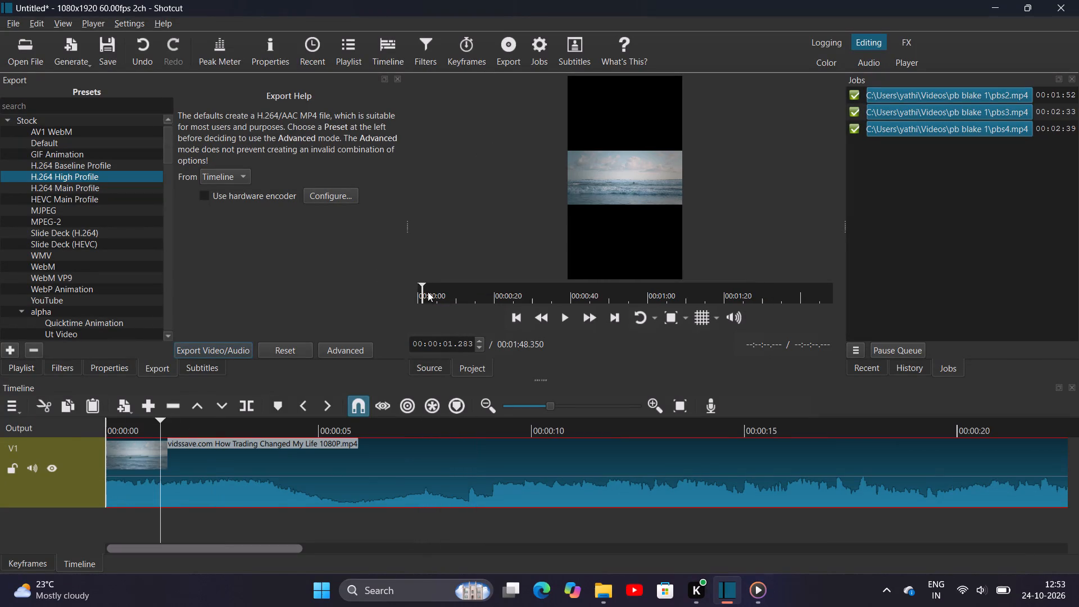
click(441, 291)
key(space)
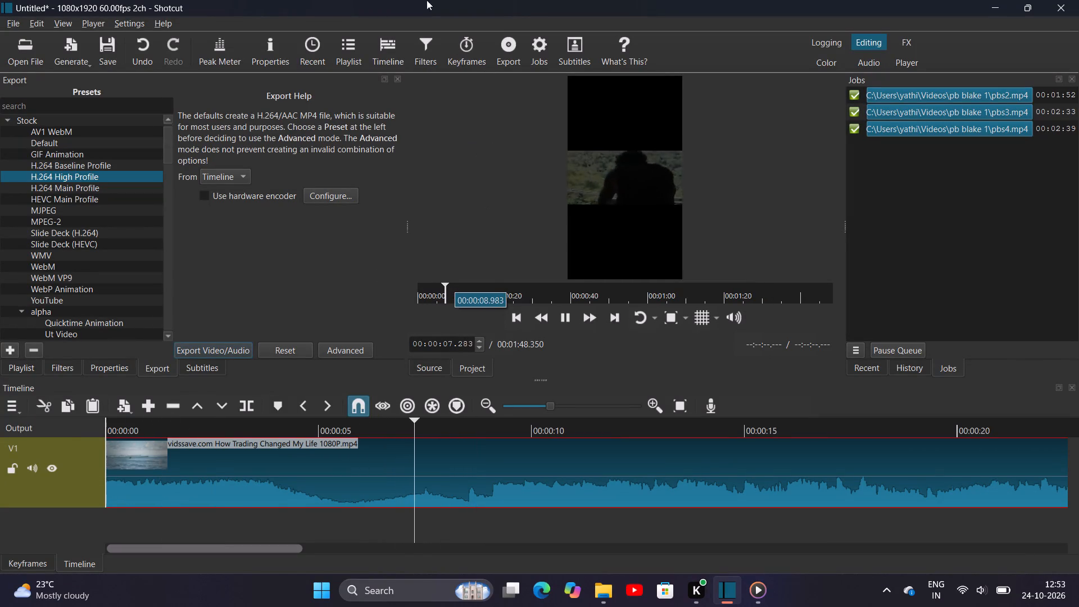
click(439, 297)
key(space)
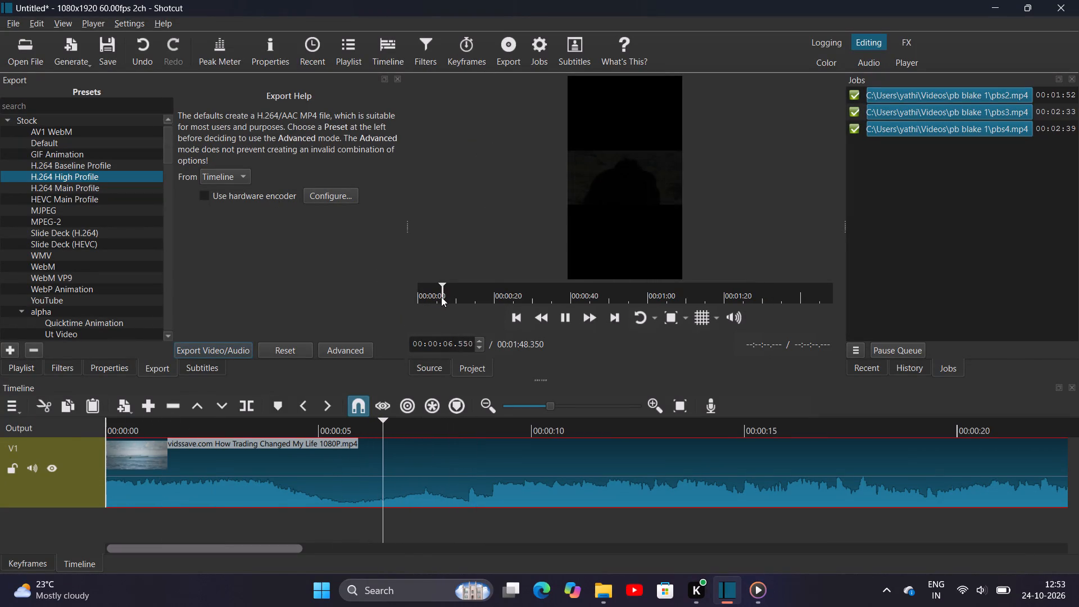
key(space)
click(437, 292)
key(space)
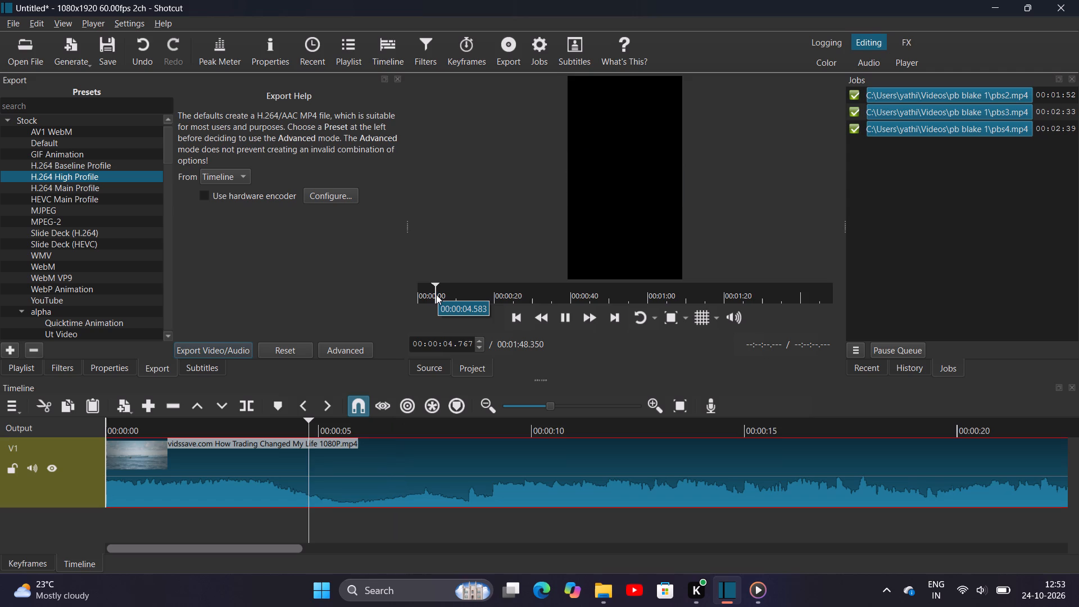
key(space)
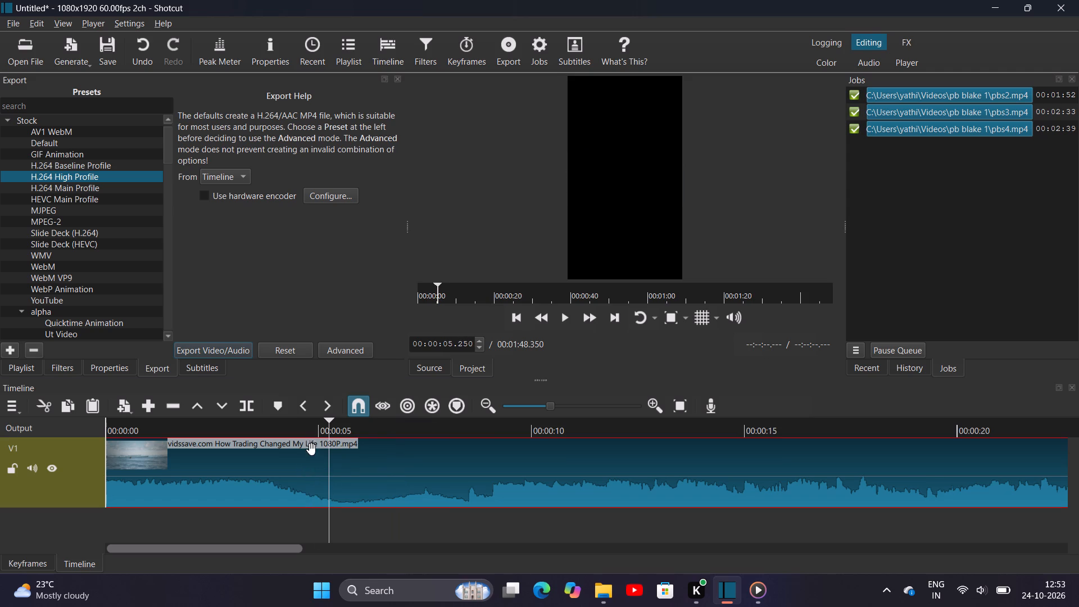
key(space)
key(space)
key(space)
key(space)
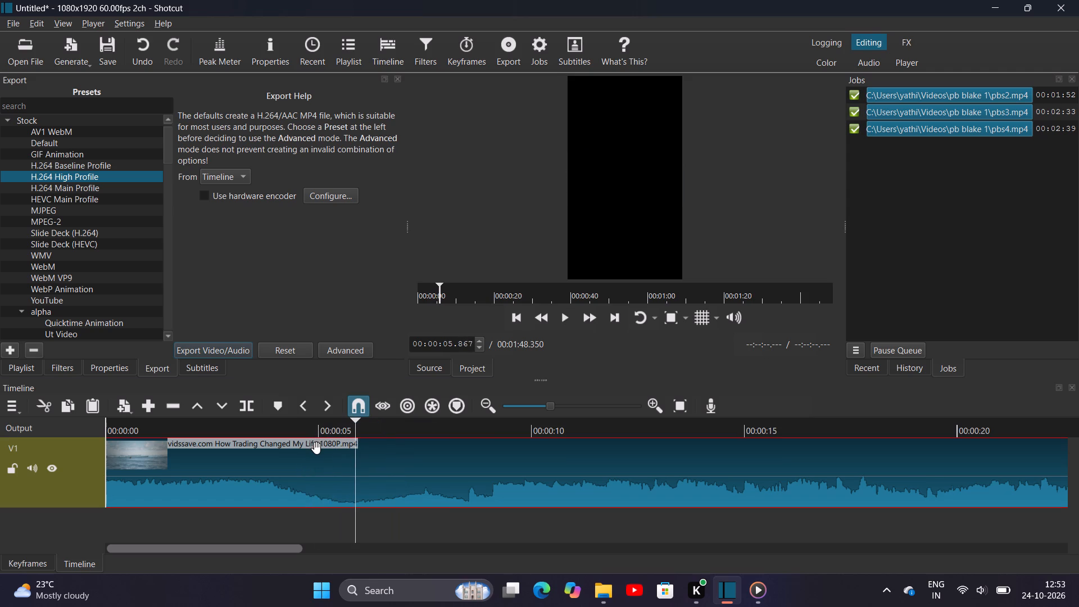
key(space)
key(space)
key(space)
key(space)
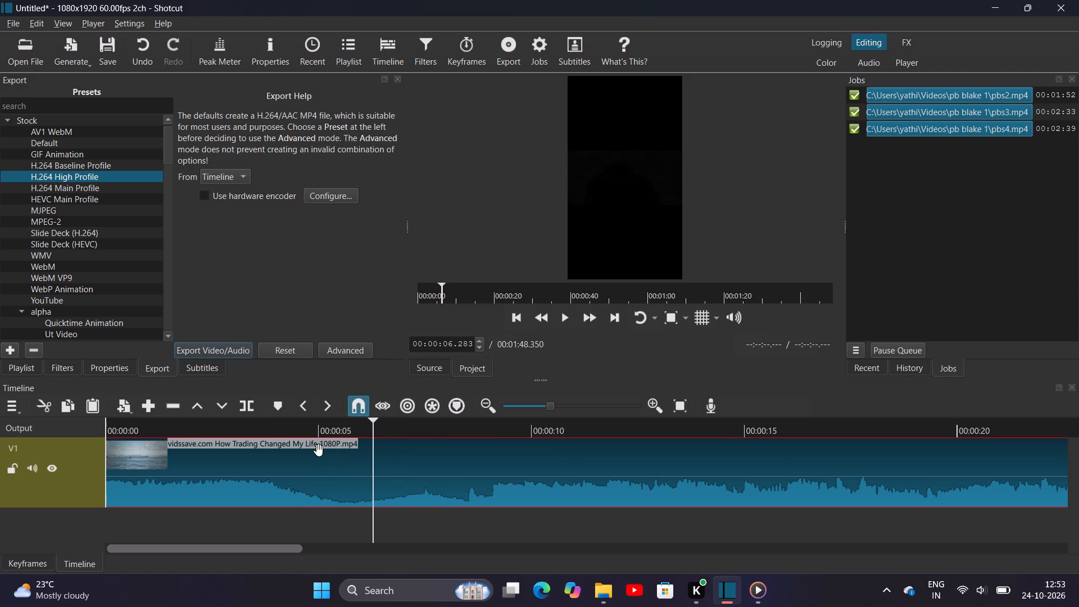
key(space)
key(space)
key(space)
key(space)
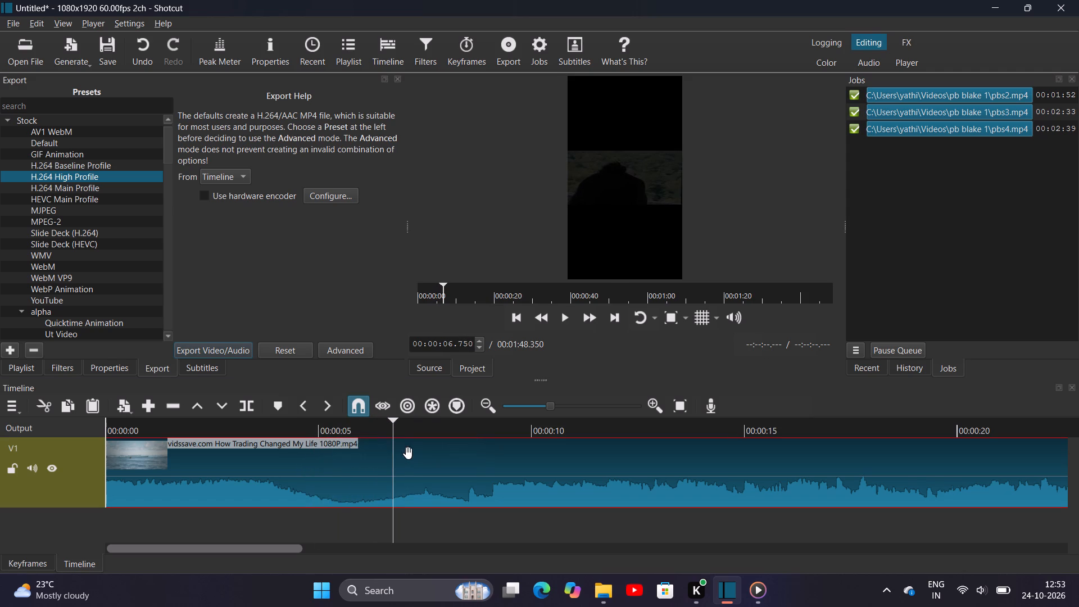
Split the trading video on V1 at 00:00:06.950, where the silhouette shot fades in, and cut out the opening section before it.
drag(392, 433, 369, 430)
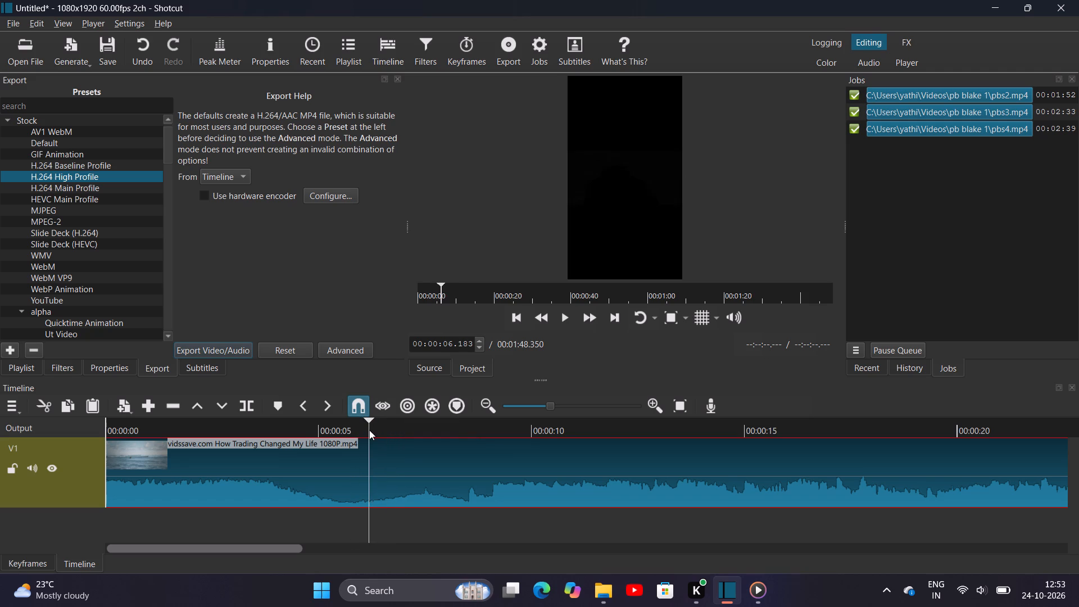
drag(369, 430, 370, 430)
key(space)
key(space)
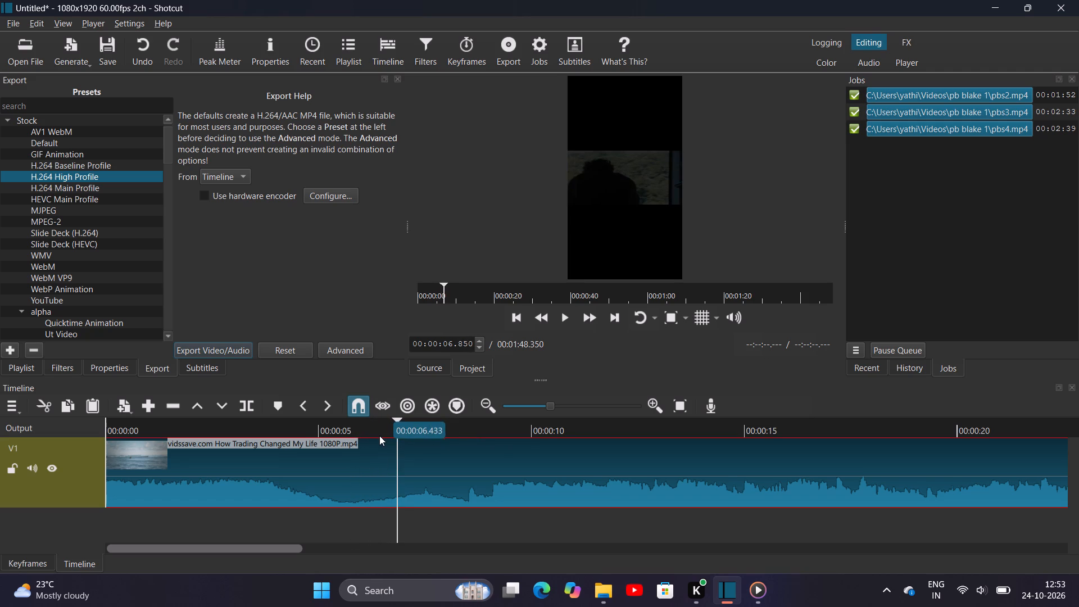
click(392, 429)
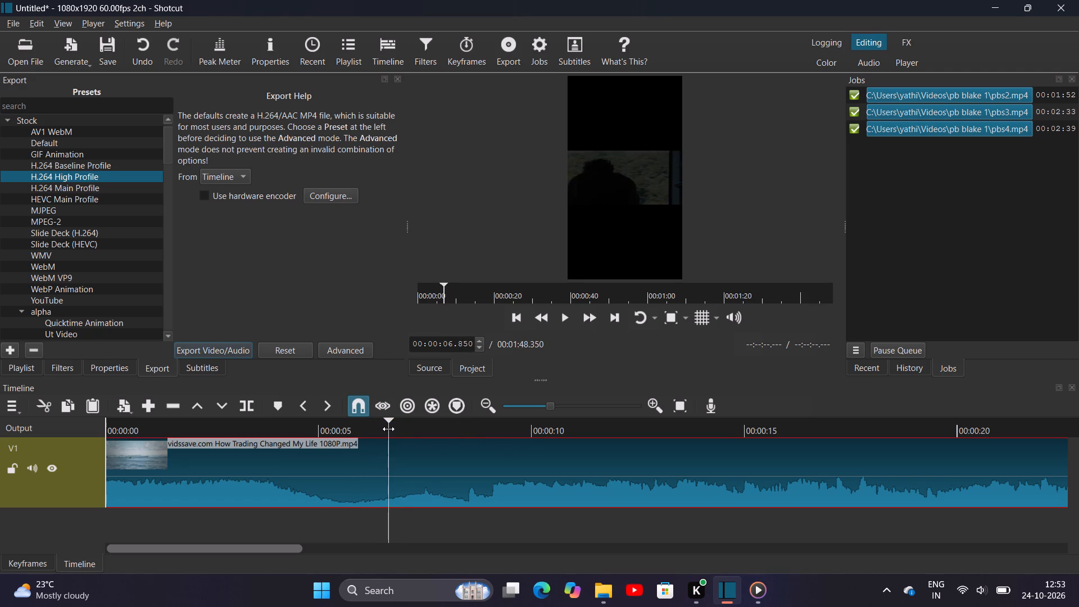
key(space)
key(space)
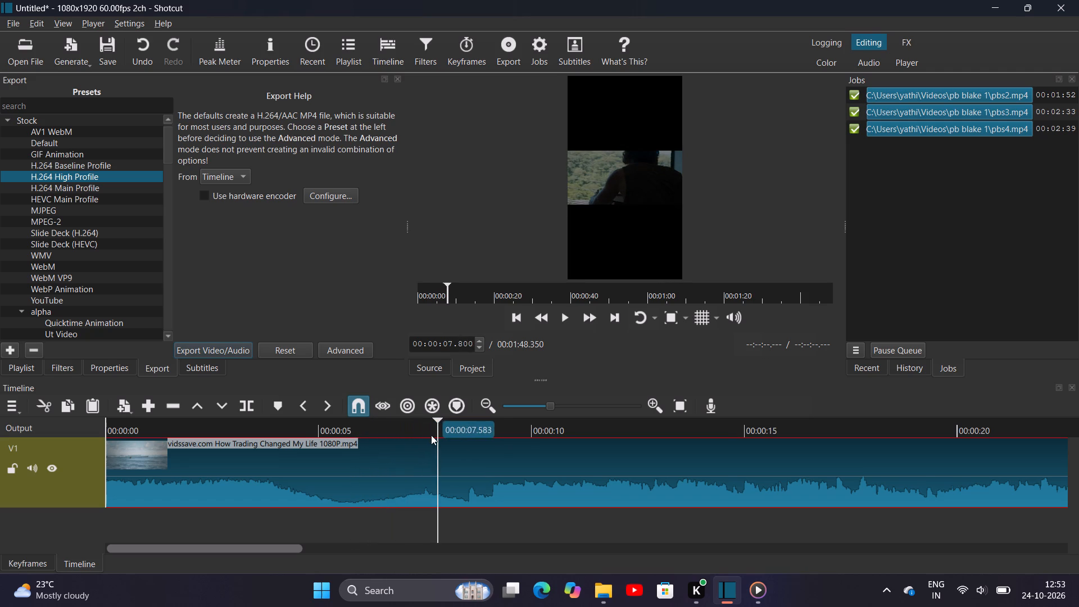
drag(437, 434, 401, 431)
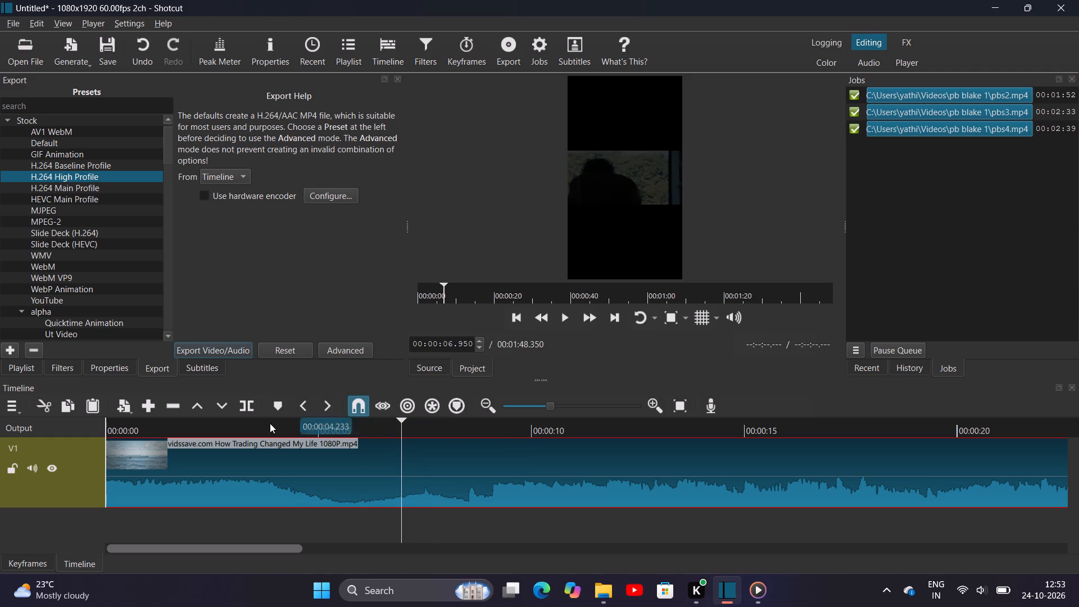
click(254, 408)
right_click(306, 463)
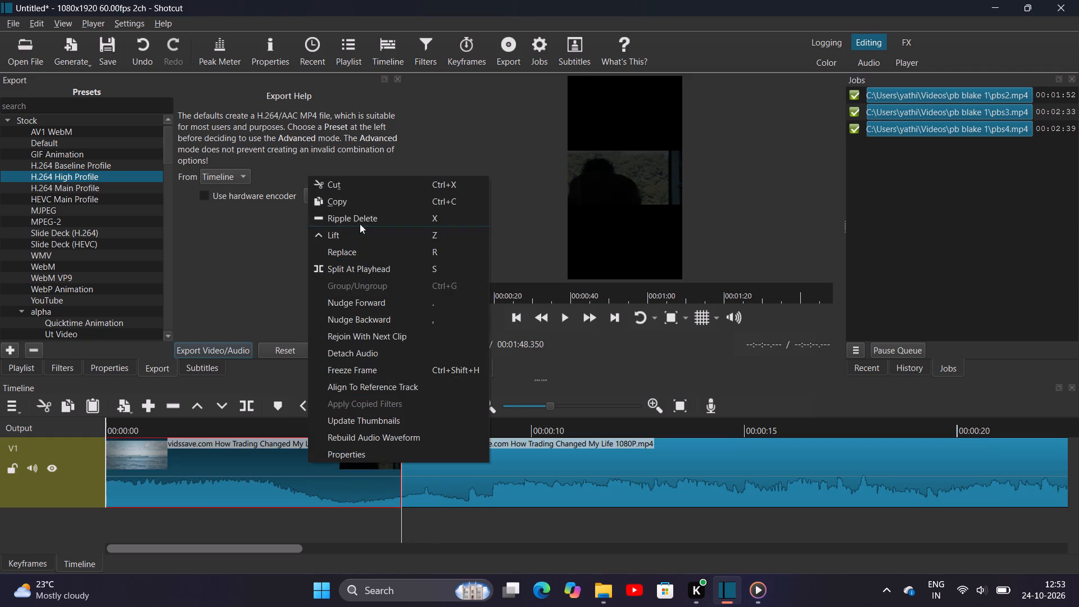
click(370, 188)
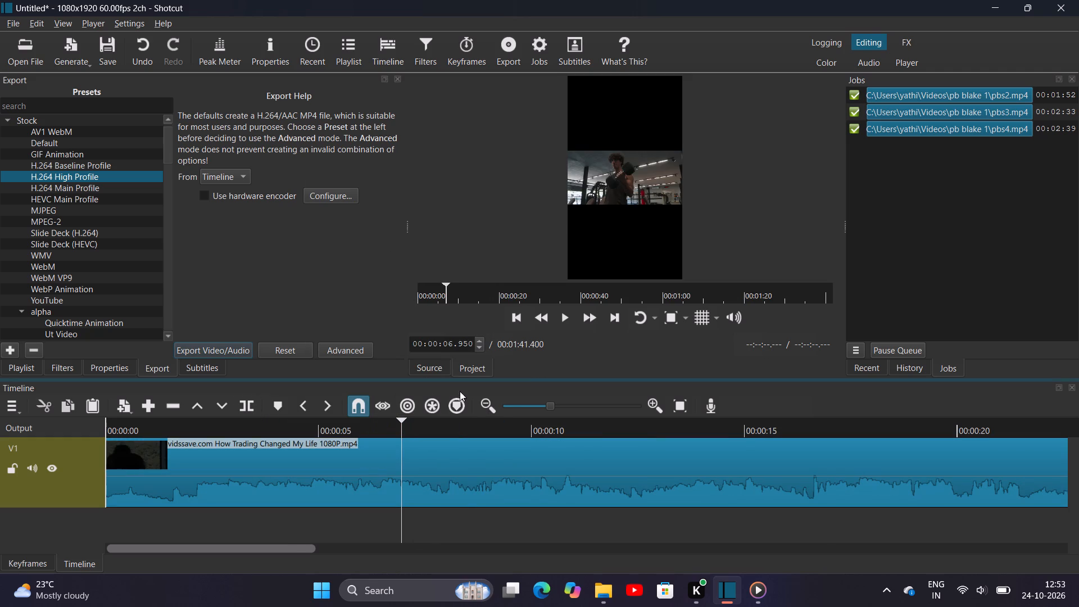
Play the trimmed trading video from 00:00:06.950 and pause it on the dusk beach sky shot at about 00:01:13.983.
key(space)
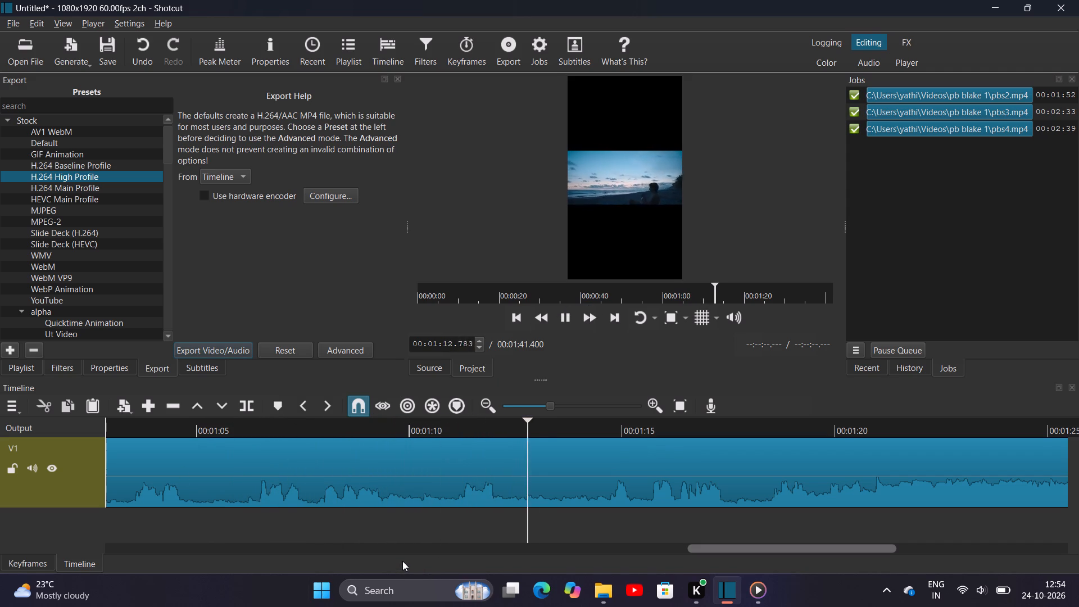
key(space)
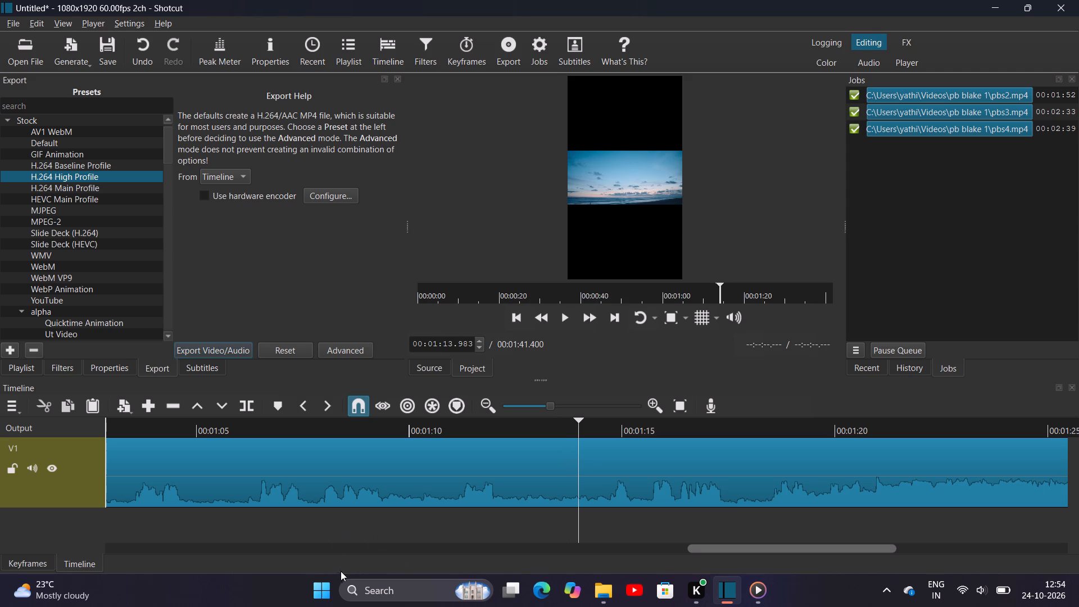
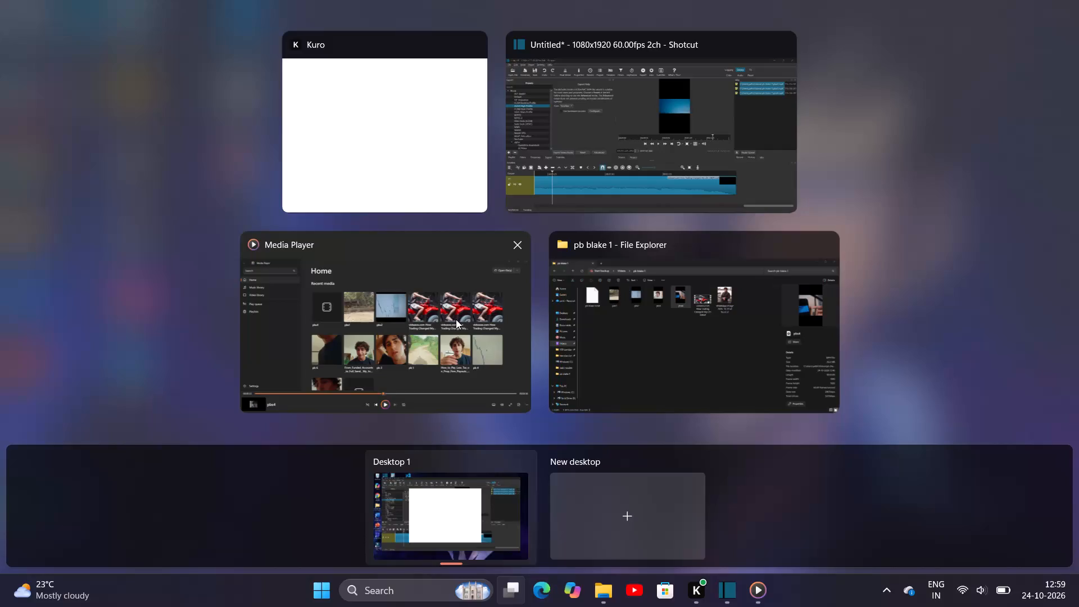
Return to Shotcut and play the closing part of the trading video, replaying from about 00:01:04, to find where the clip should end.
click(625, 165)
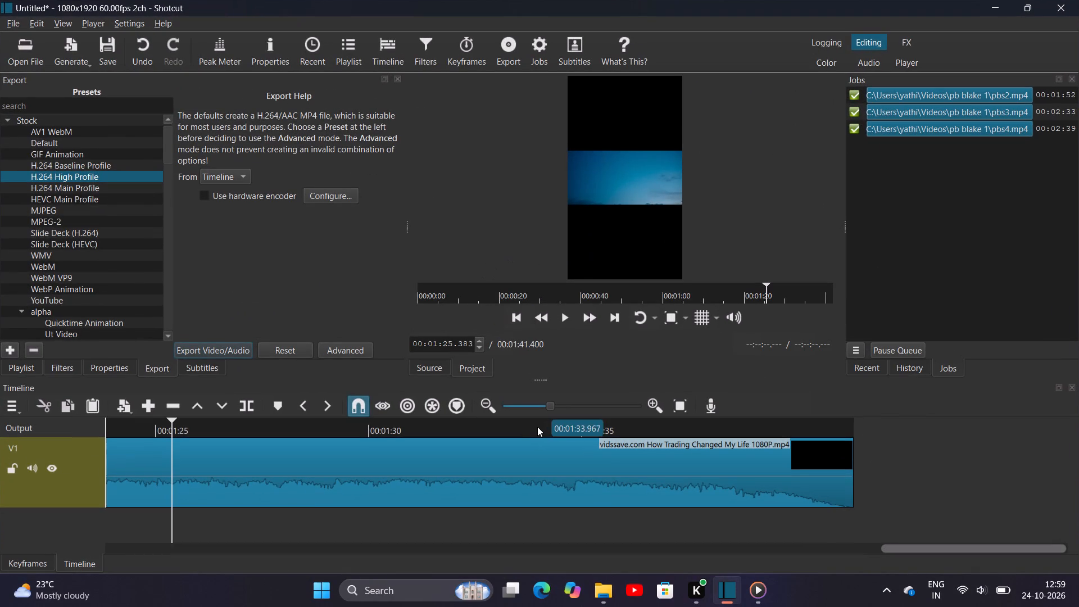
key(space)
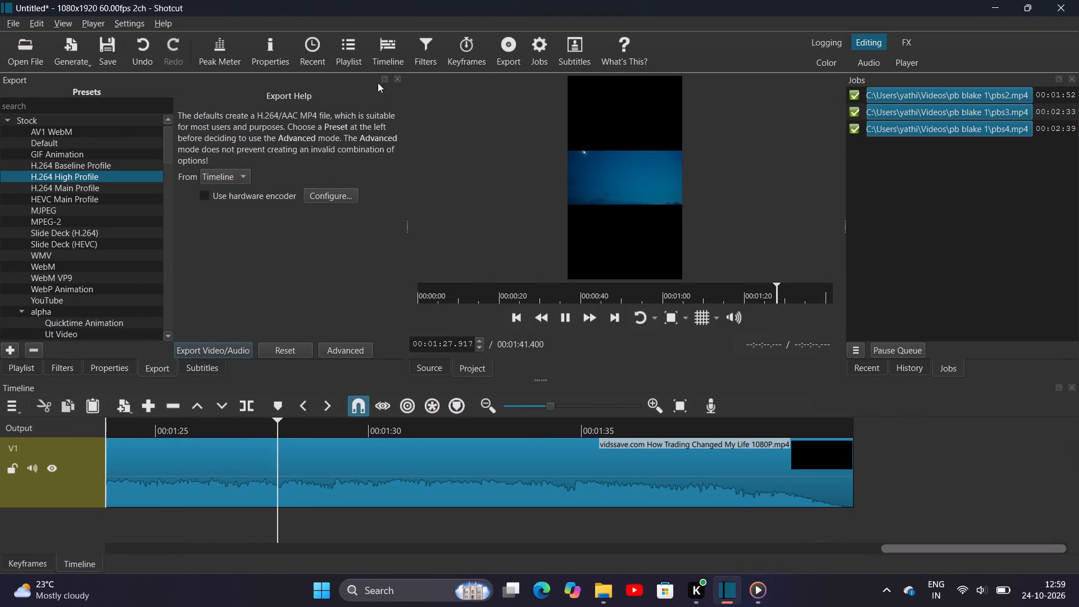
click(400, 83)
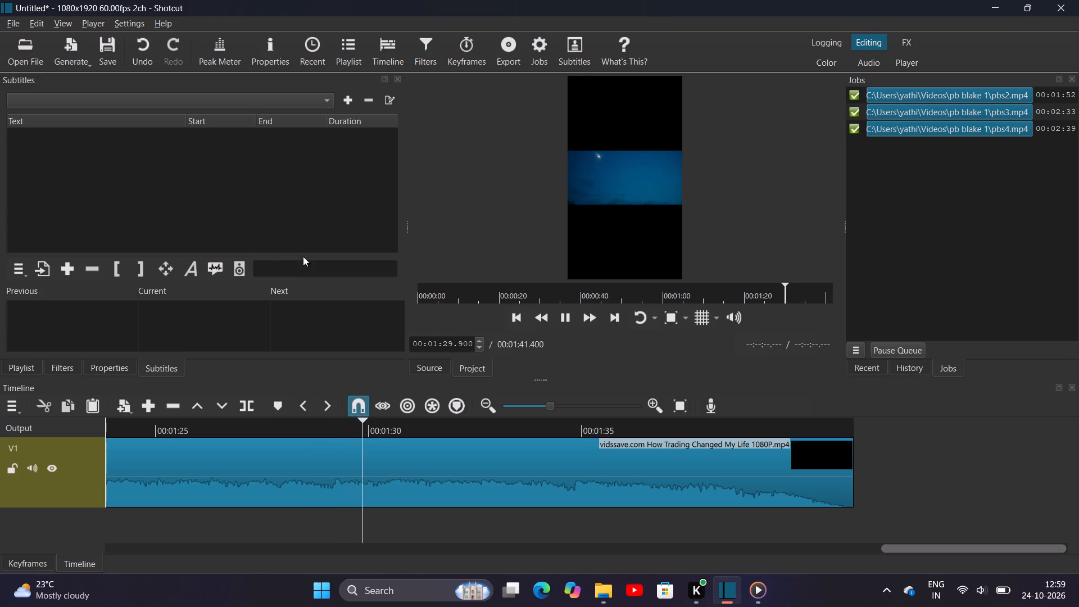
key(space)
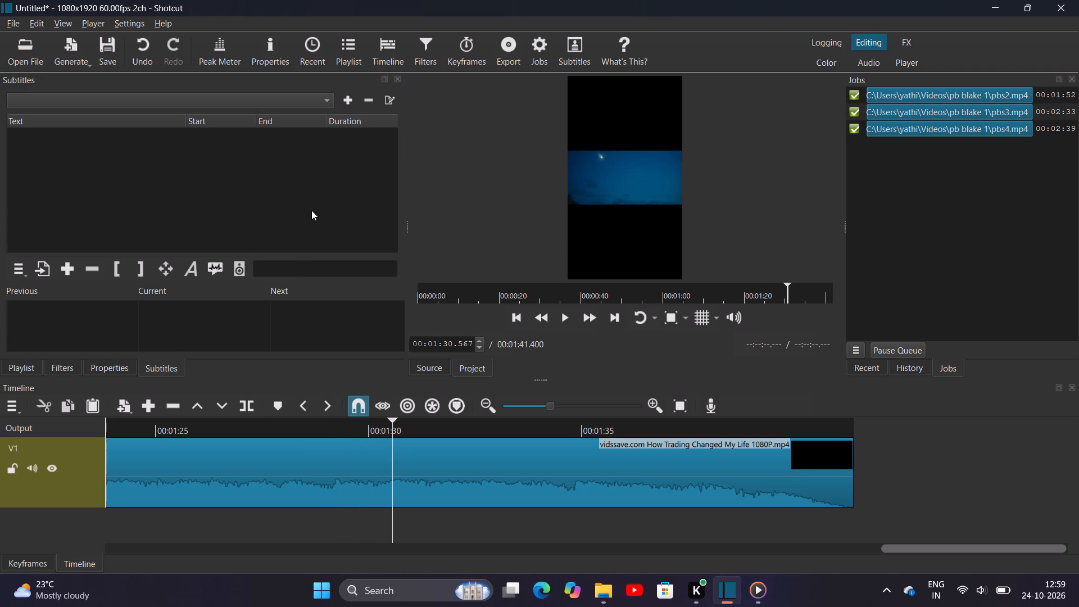
key(space)
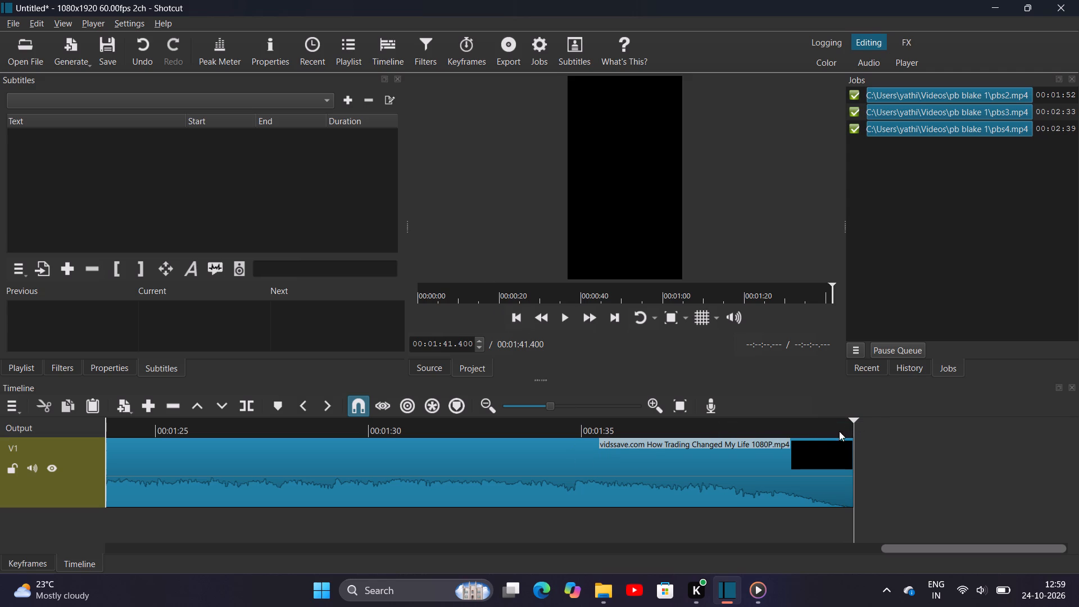
drag(856, 428, 397, 424)
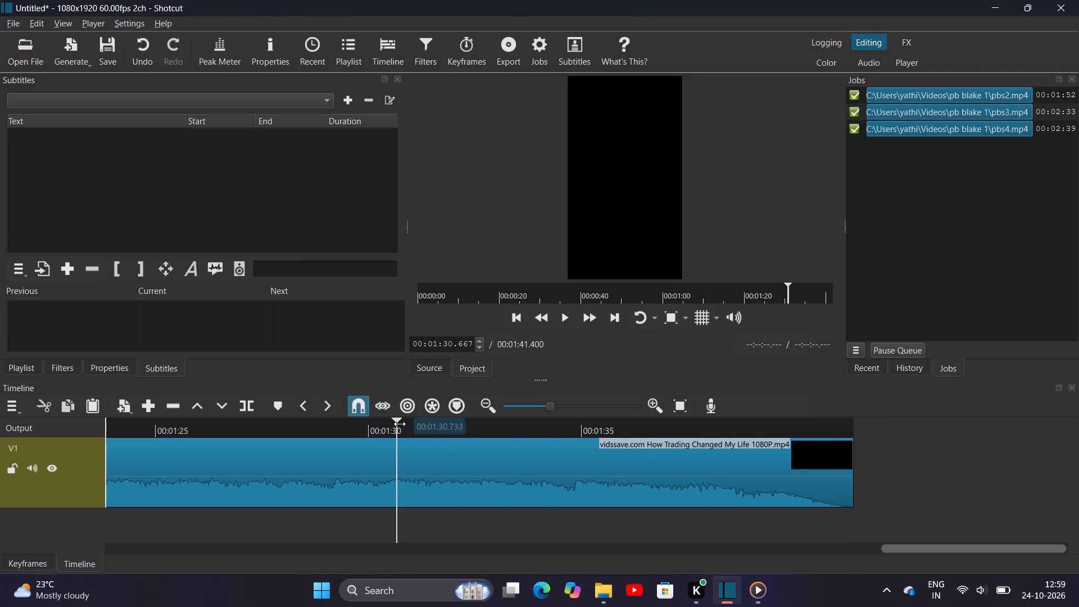
click(678, 293)
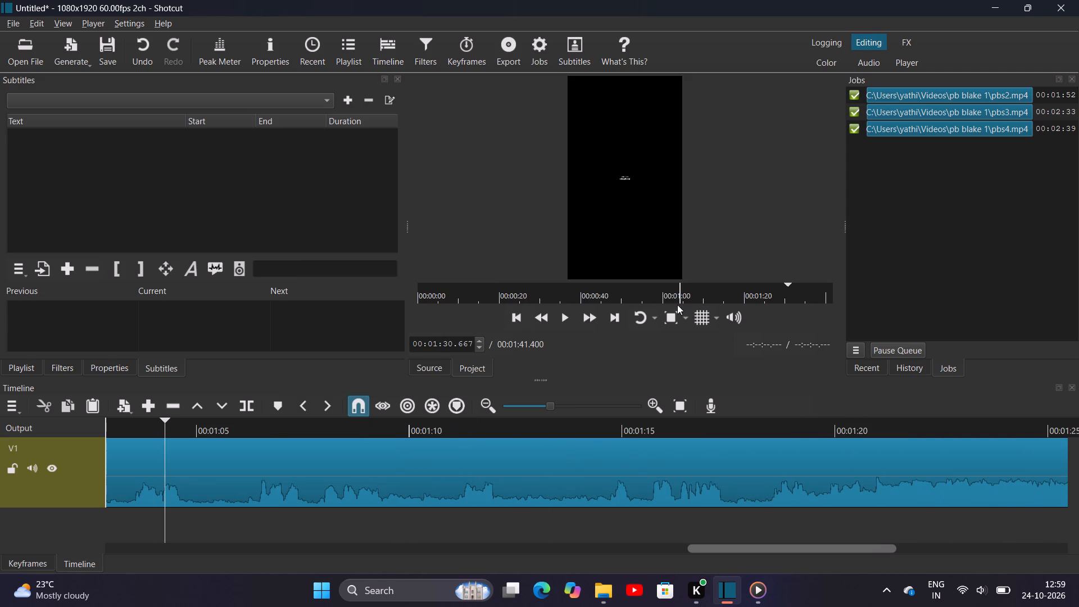
key(space)
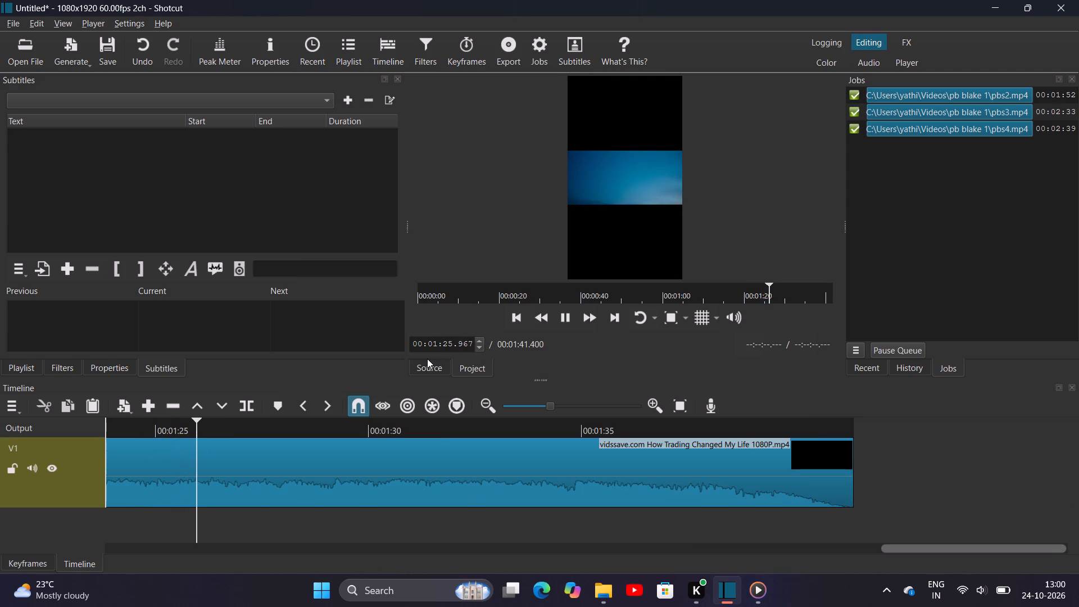
key(space)
key(space)
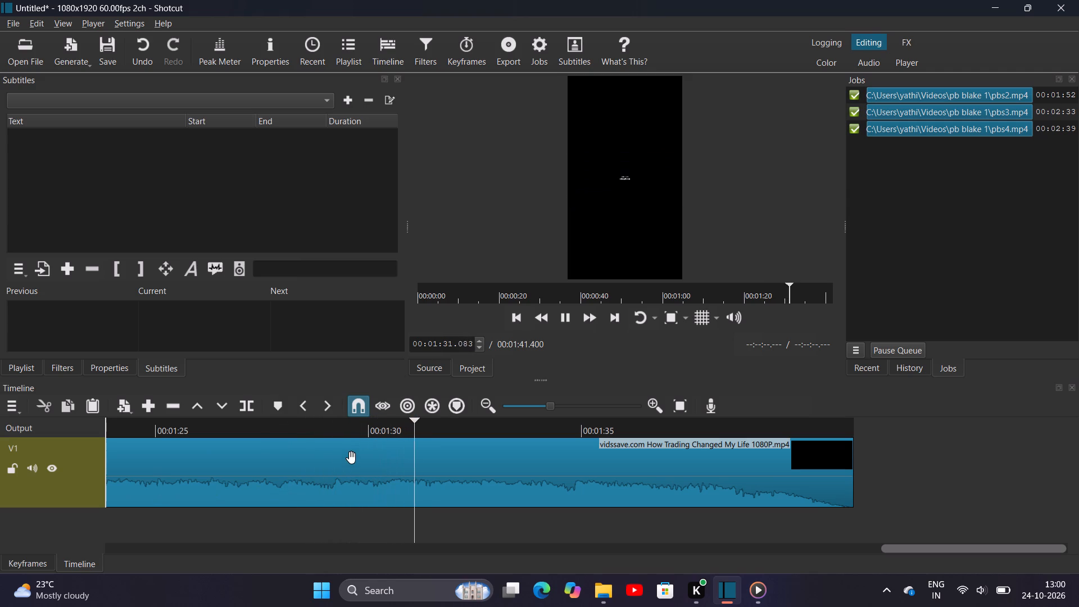
key(space)
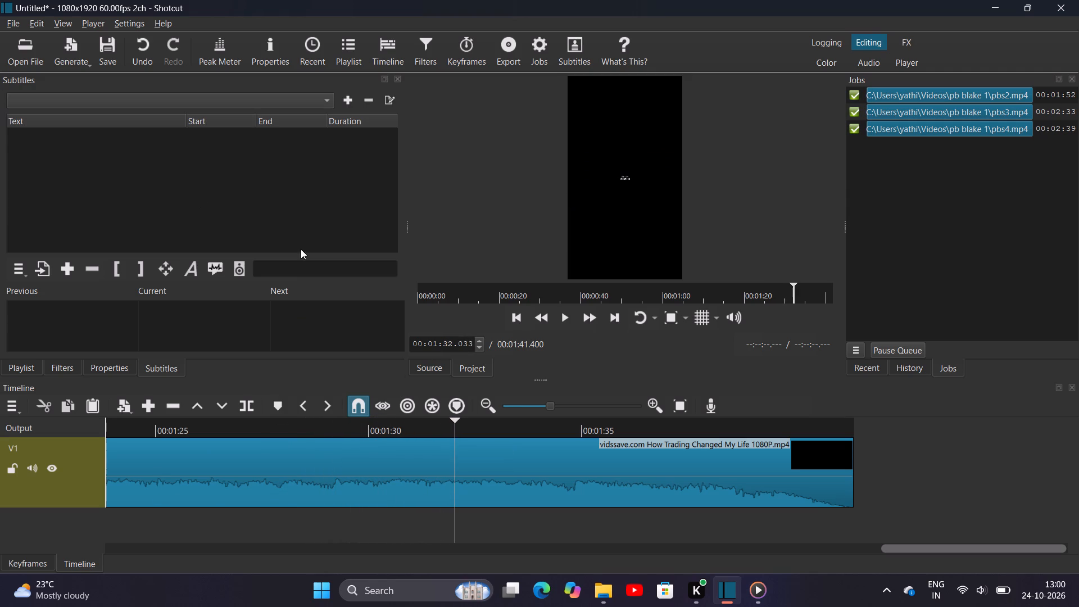
Split the trading video on V1 at 00:01:31.600, on the black title card, and remove the section after it.
drag(455, 433, 421, 432)
drag(421, 432, 420, 432)
key(space)
key(space)
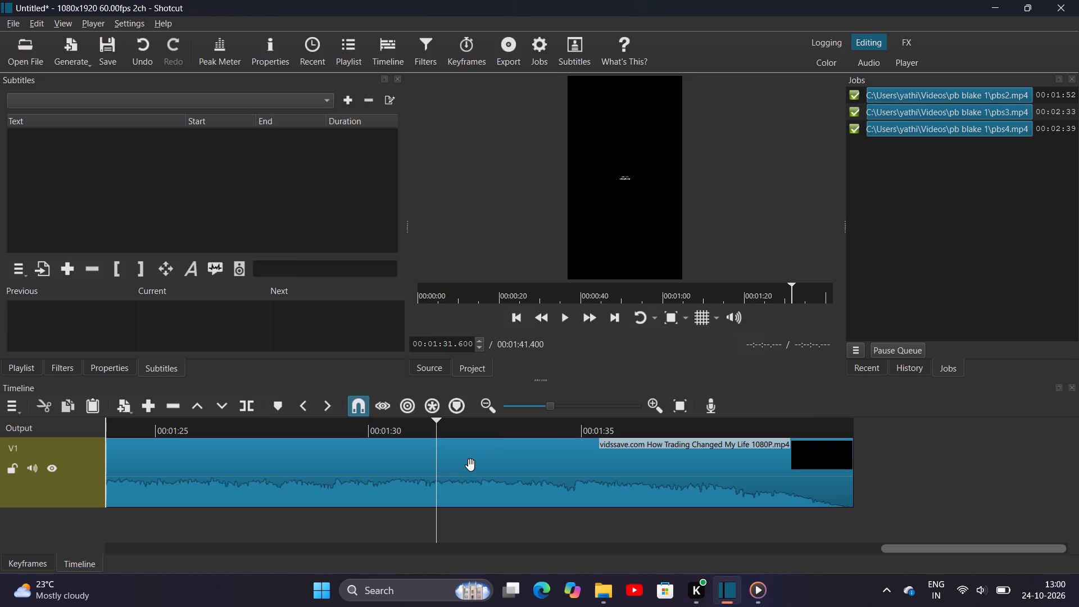
click(243, 410)
right_drag(497, 470, 505, 470)
click(565, 194)
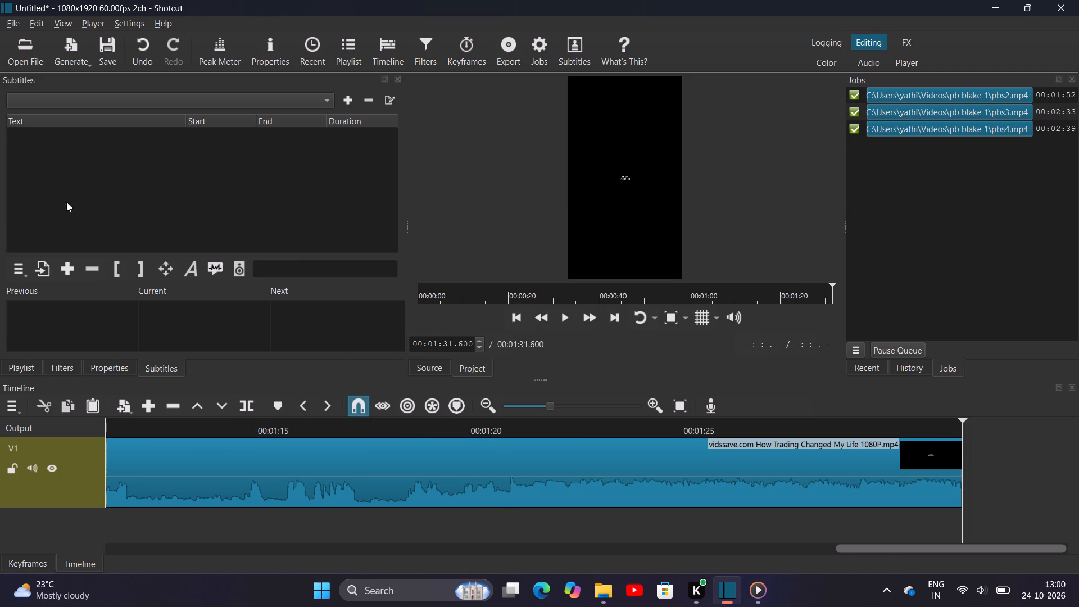
Add a Brightness filter to the trimmed trading clip and raise its level to about 159.3%.
click(64, 368)
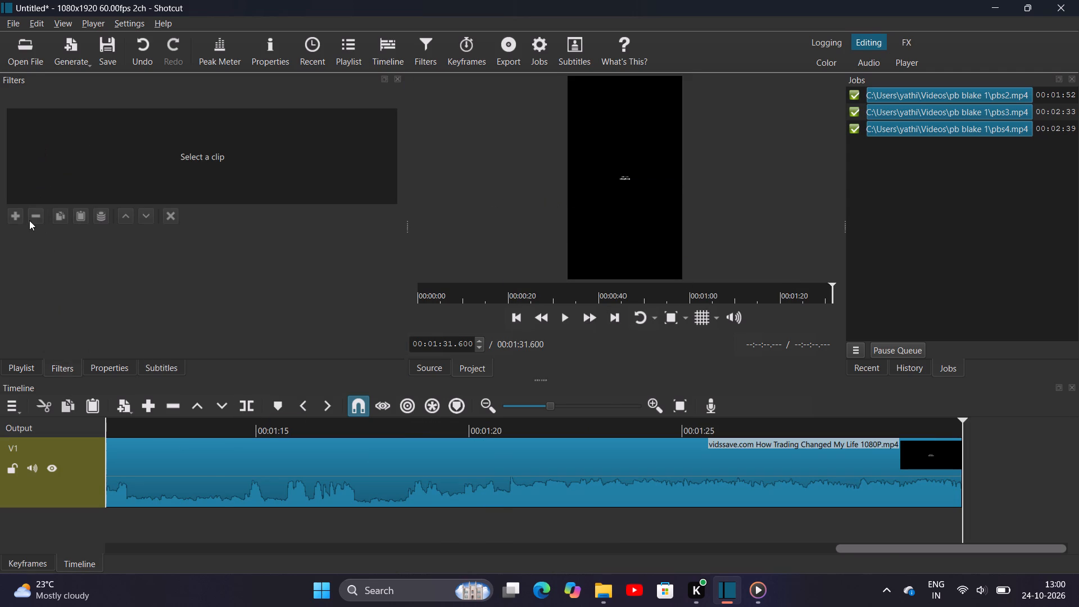
click(223, 505)
click(10, 211)
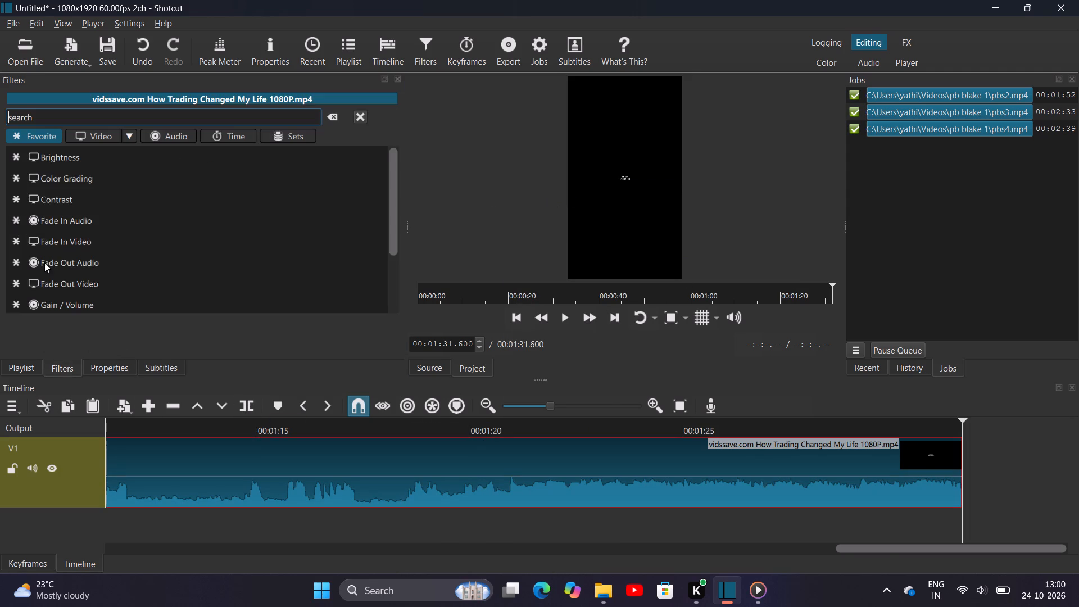
scroll(89, 259, down, 2)
scroll(93, 233, up, 4)
click(94, 166)
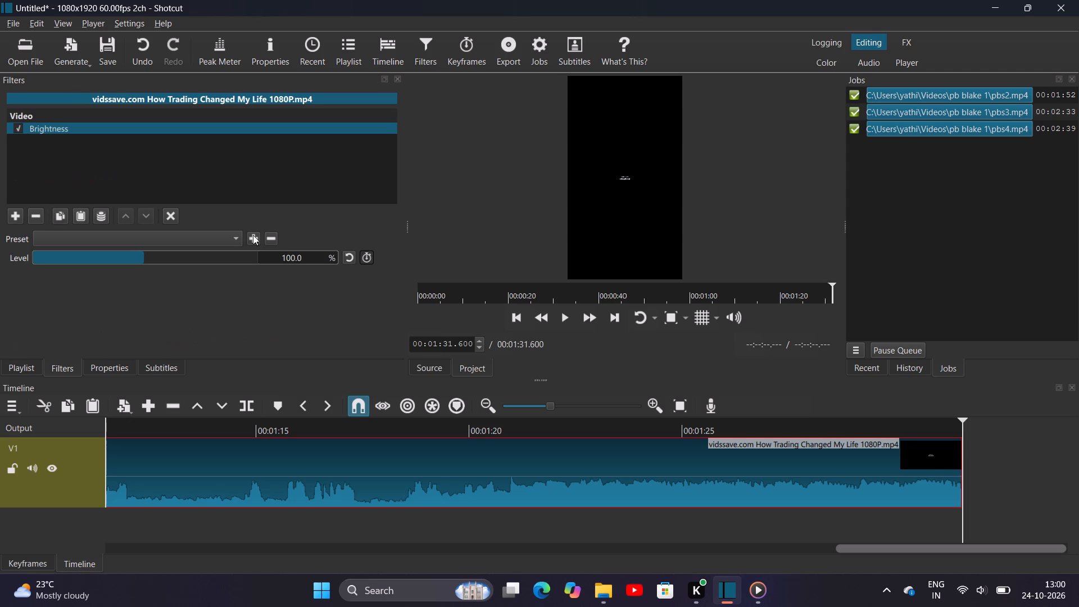
drag(155, 258, 175, 256)
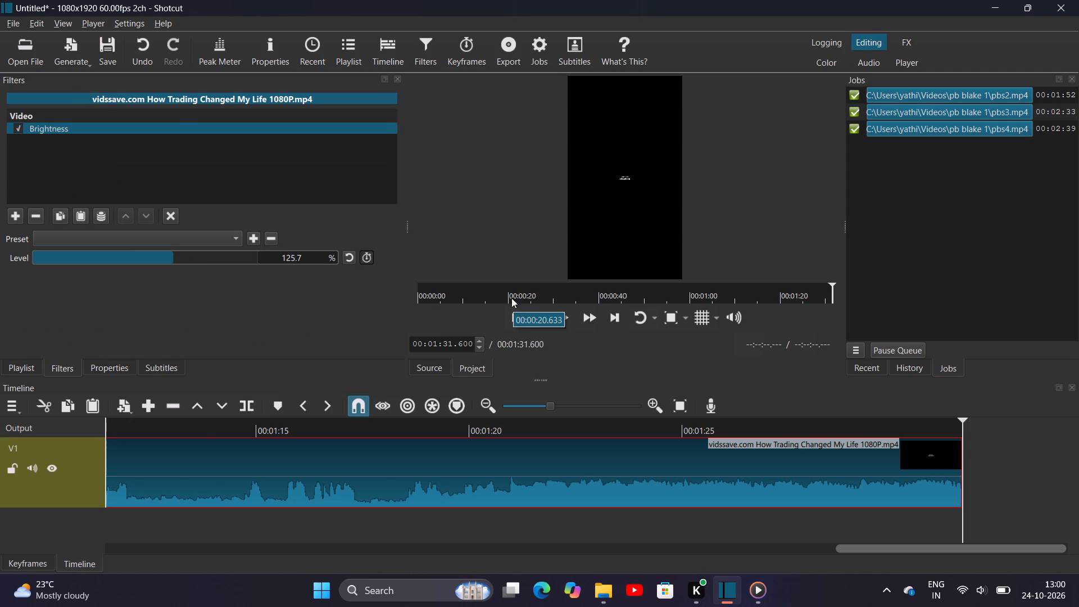
click(511, 293)
drag(189, 263, 208, 259)
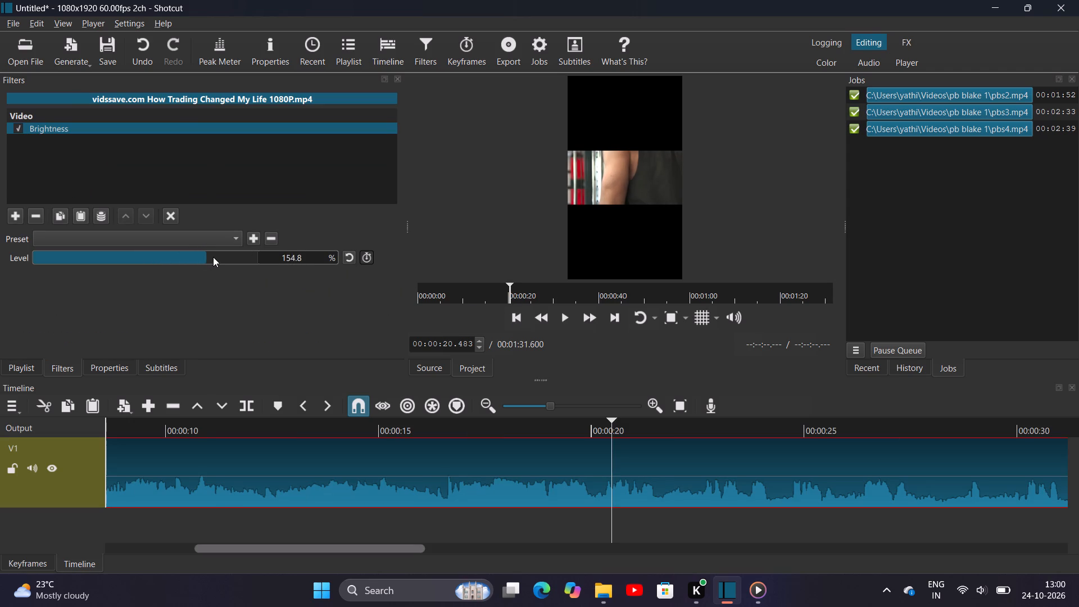
click(213, 257)
Add a Size, Position & Rotate filter to the trading clip and set the zoom to about 163.5%.
click(19, 215)
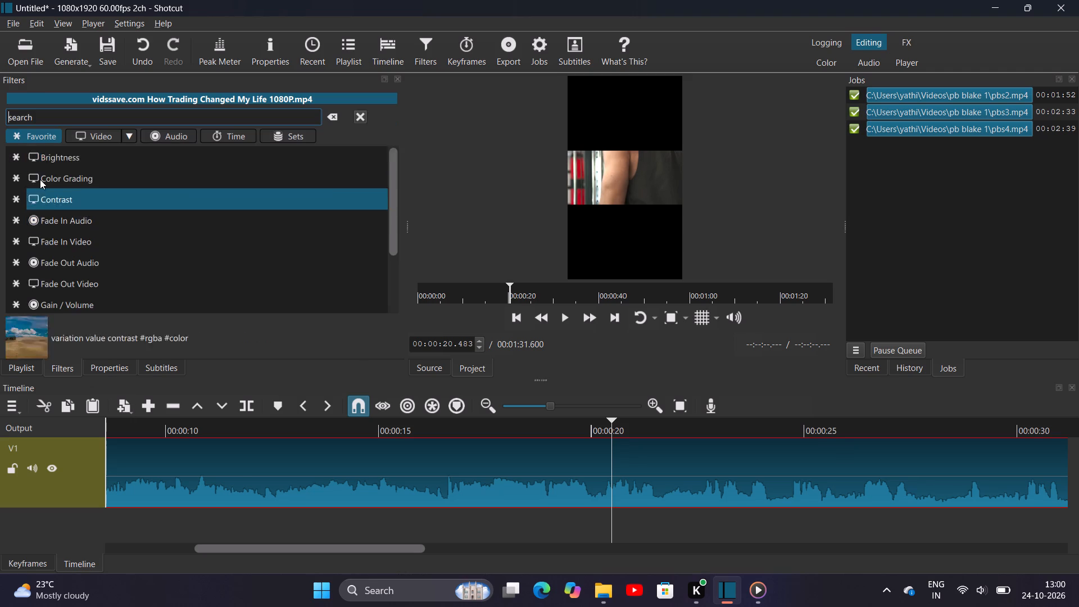
scroll(51, 253, down, 4)
scroll(121, 205, up, 2)
scroll(124, 228, down, 3)
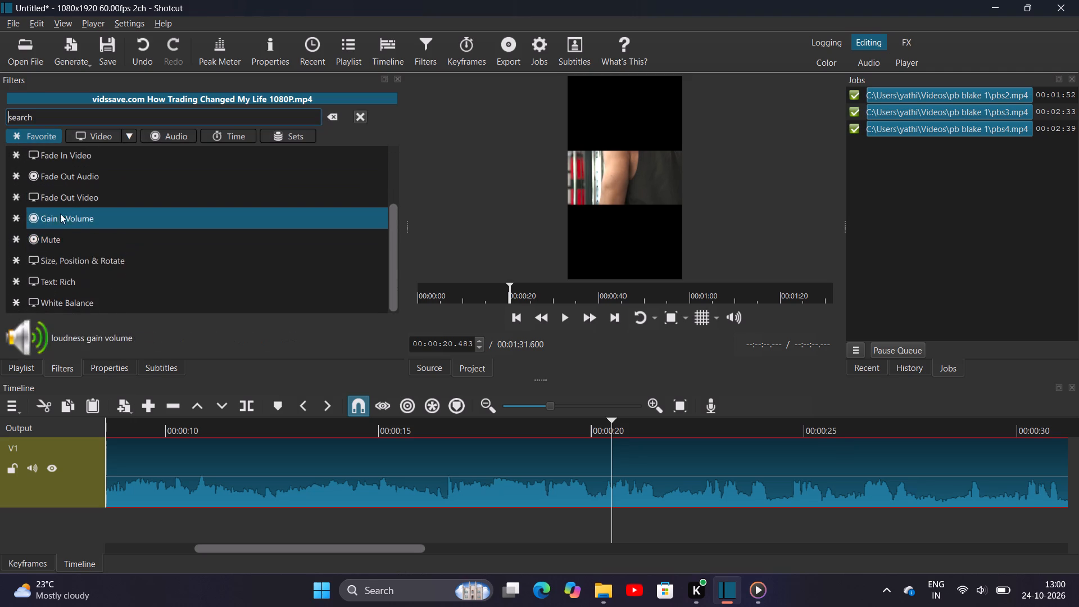
scroll(106, 257, down, 3)
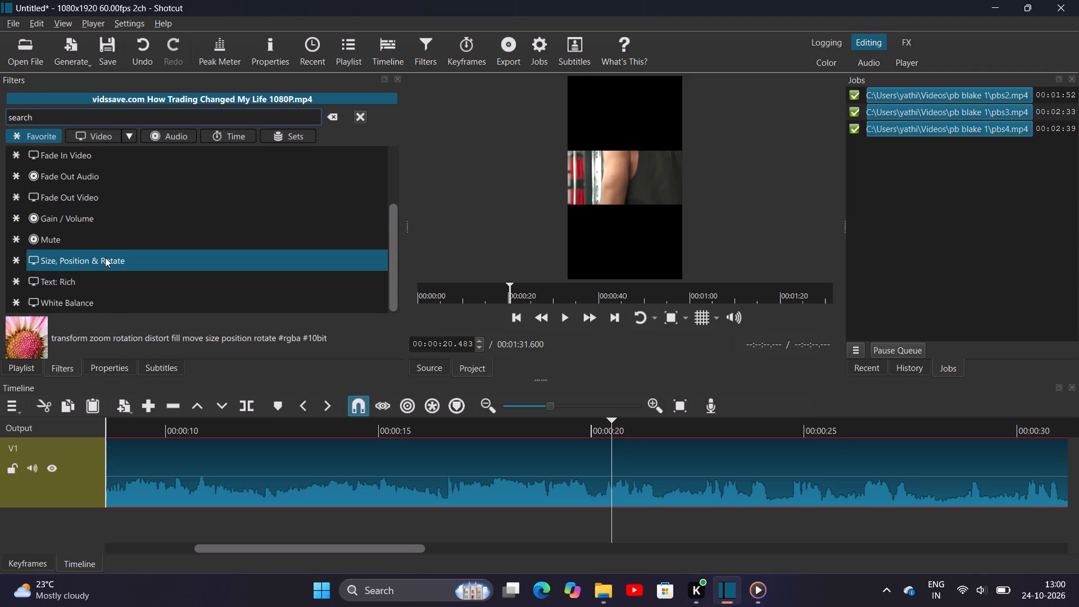
scroll(104, 257, up, 2)
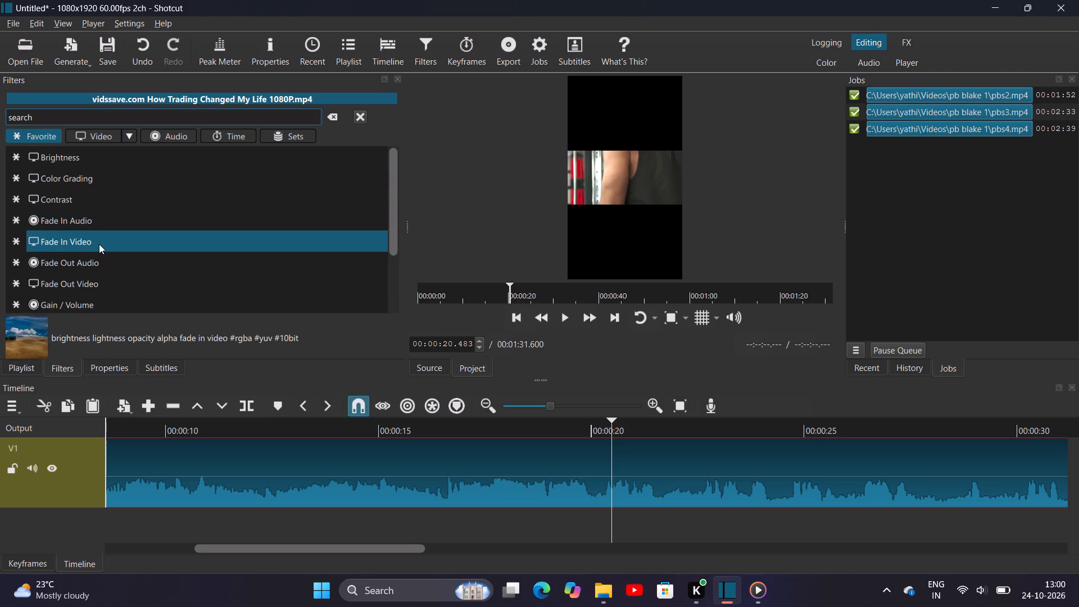
scroll(99, 244, down, 1)
scroll(99, 244, up, 4)
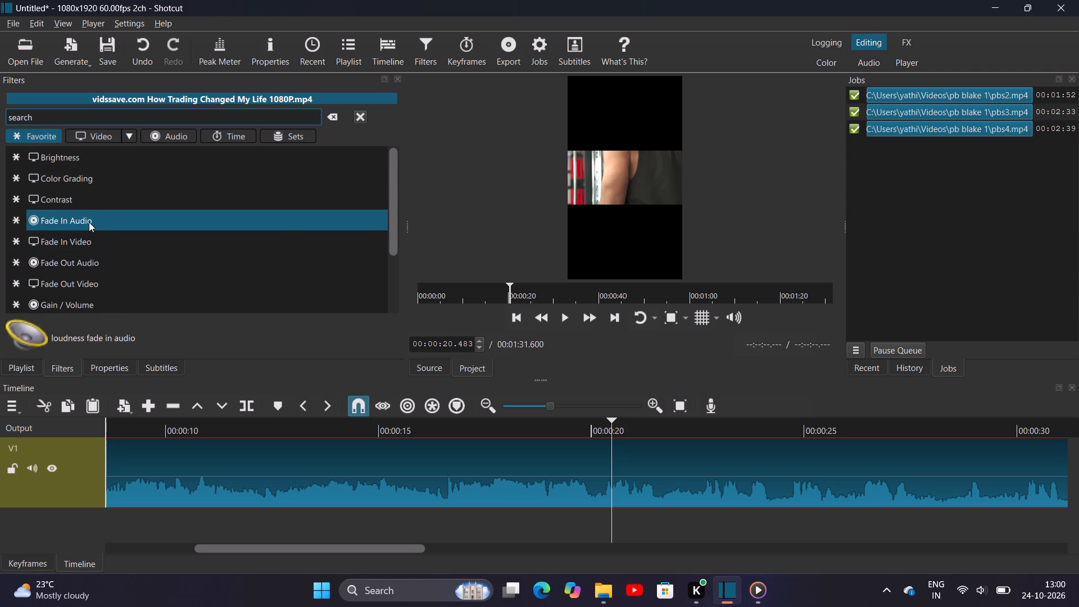
scroll(89, 224, down, 2)
scroll(89, 228, up, 3)
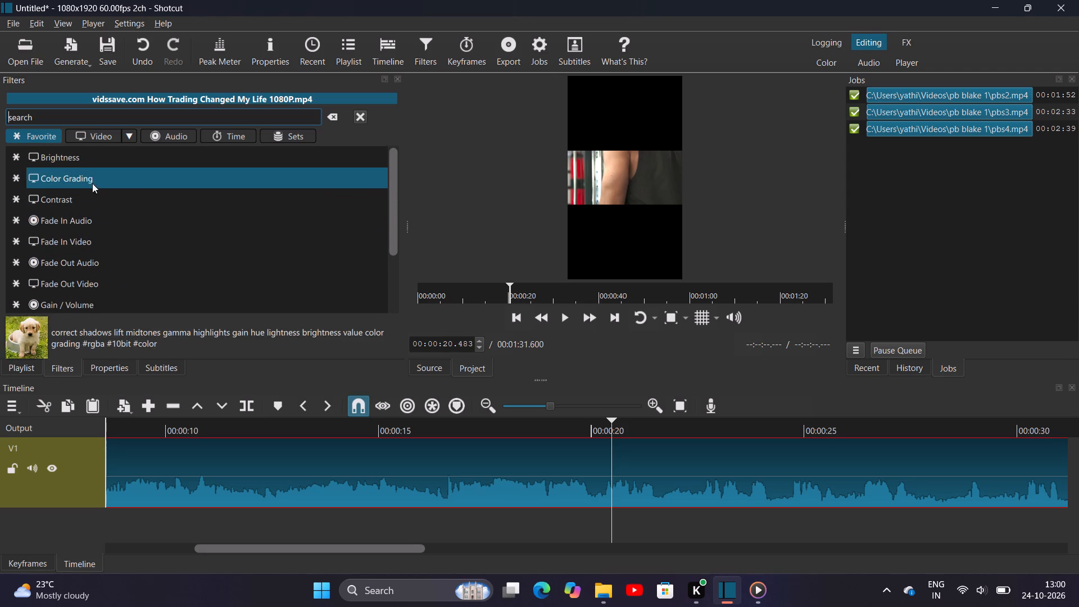
scroll(128, 234, down, 1)
scroll(97, 268, down, 2)
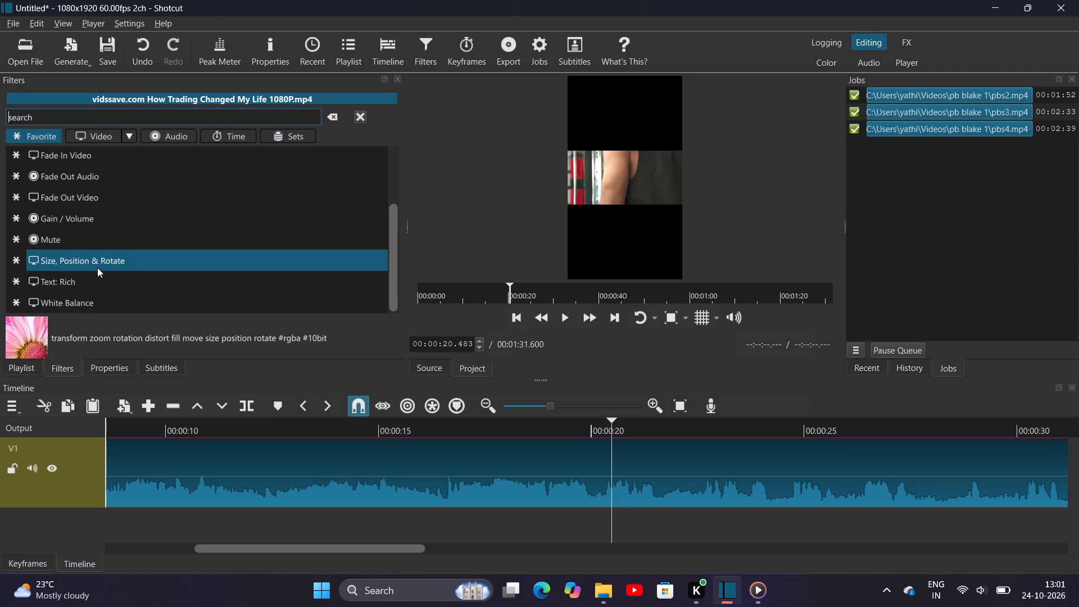
click(97, 266)
click(147, 262)
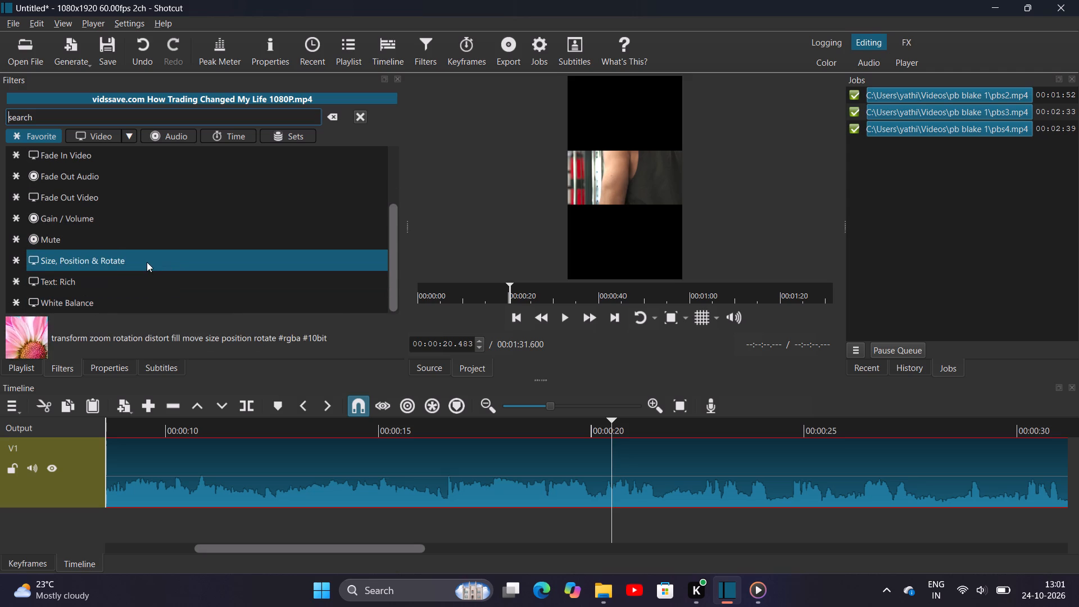
drag(108, 294, 118, 294)
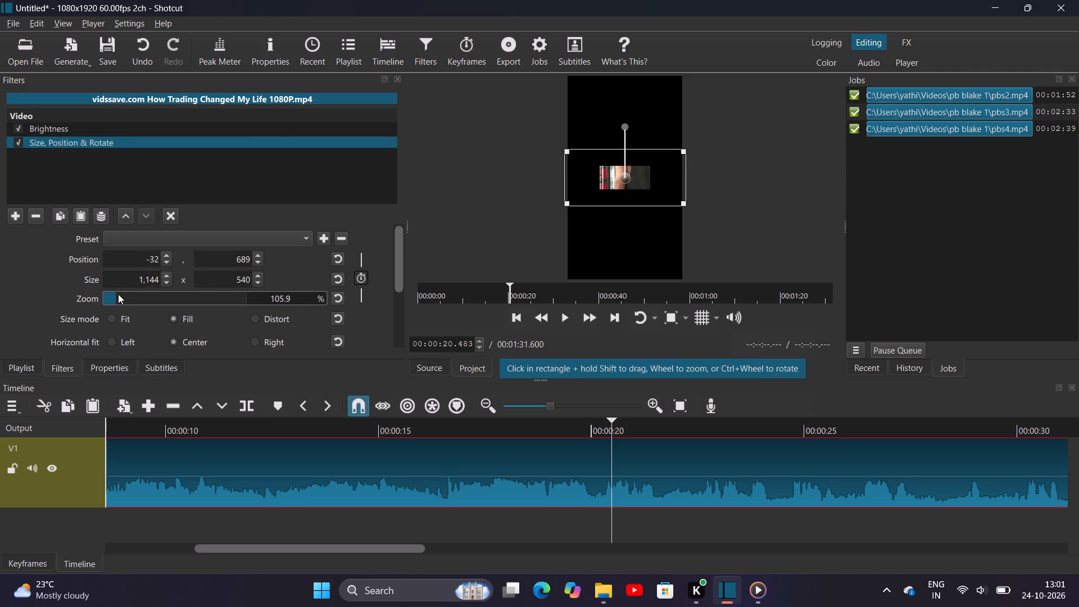
drag(118, 294, 126, 293)
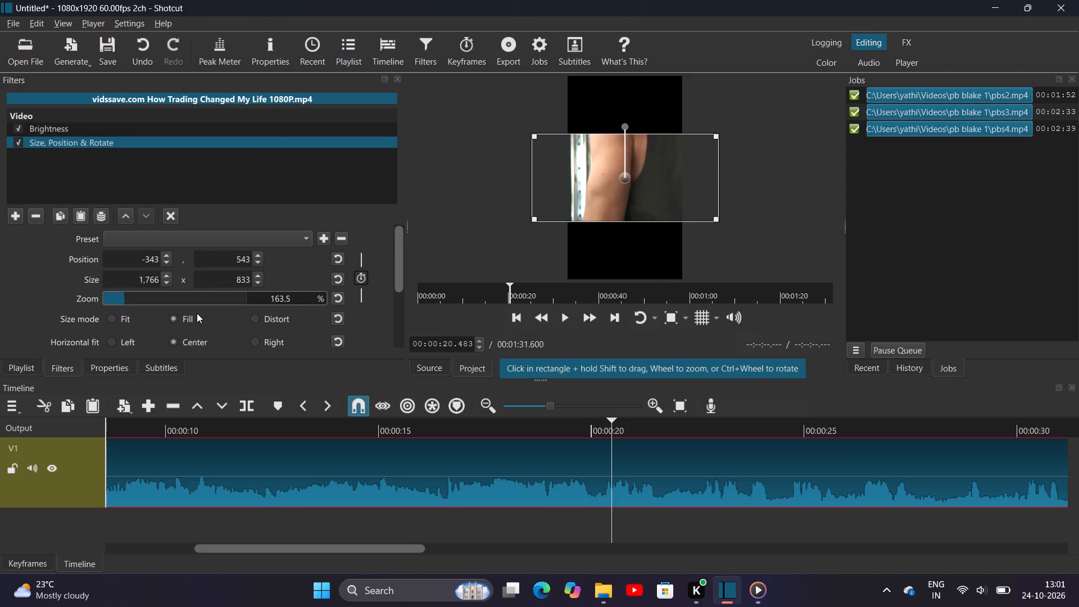
Play the zoomed clip from 00:00:13.967 and adjust its vertical position to 544.
click(482, 286)
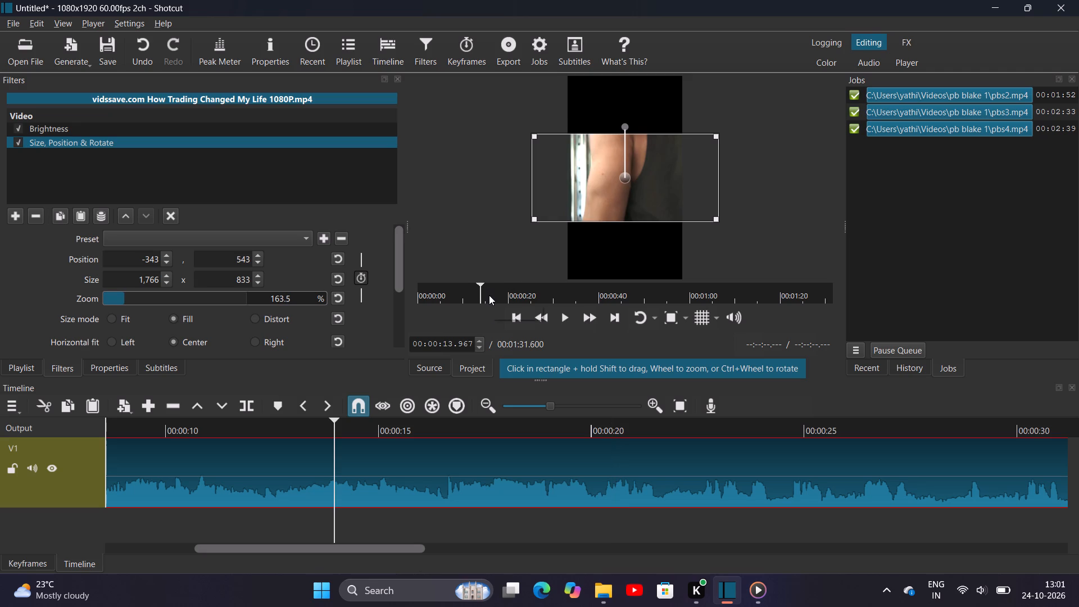
key(space)
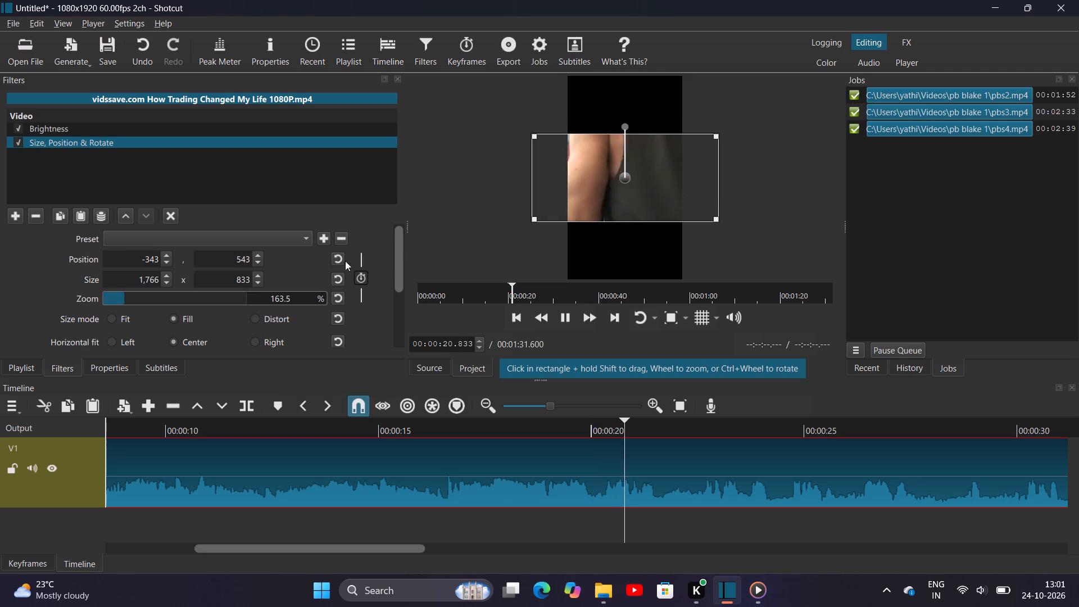
triple_click(256, 257)
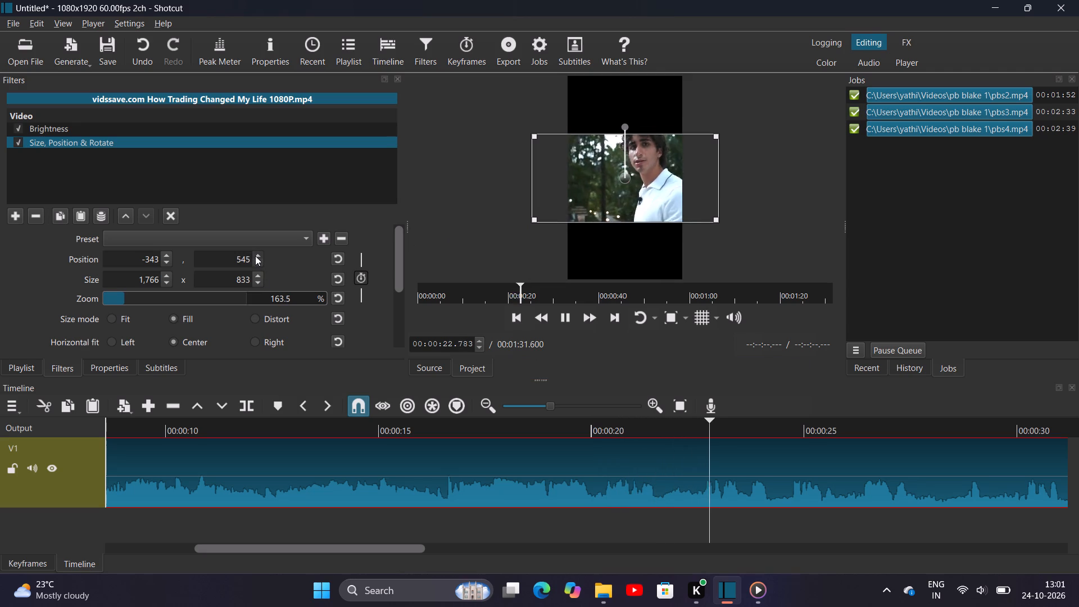
click(255, 256)
click(255, 256)
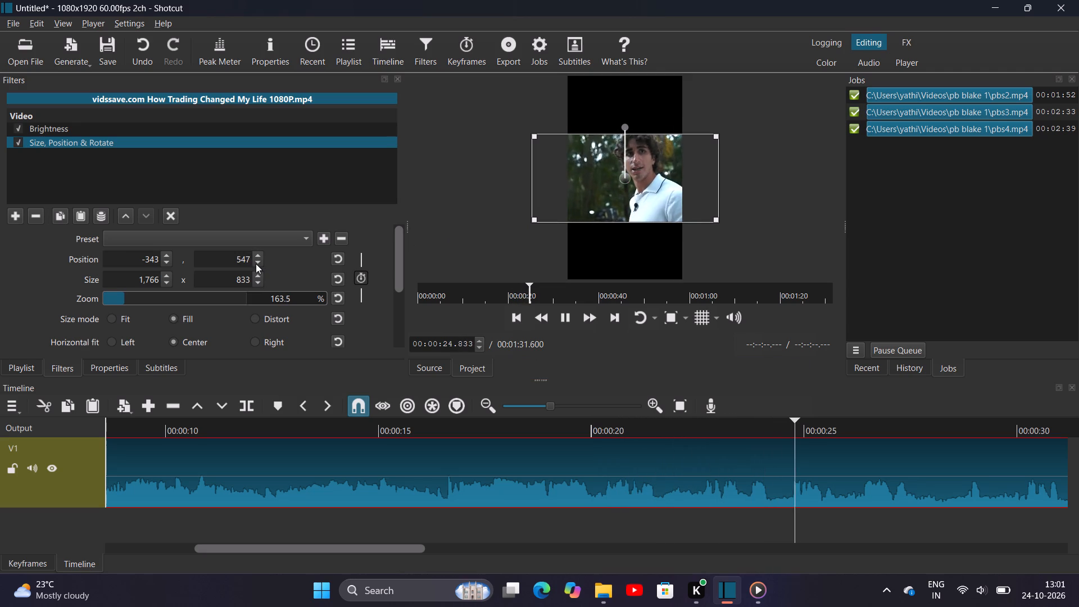
triple_click(256, 264)
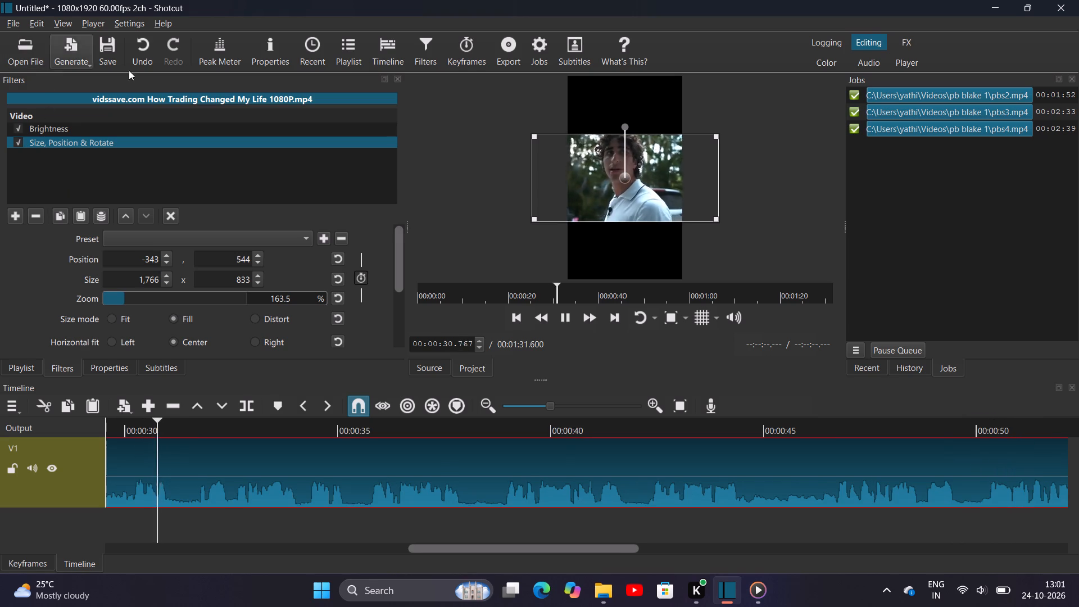
Export the edited timeline as an MP4 video named pbs5.mp4 in the pb blake 1 folder under Videos.
click(507, 52)
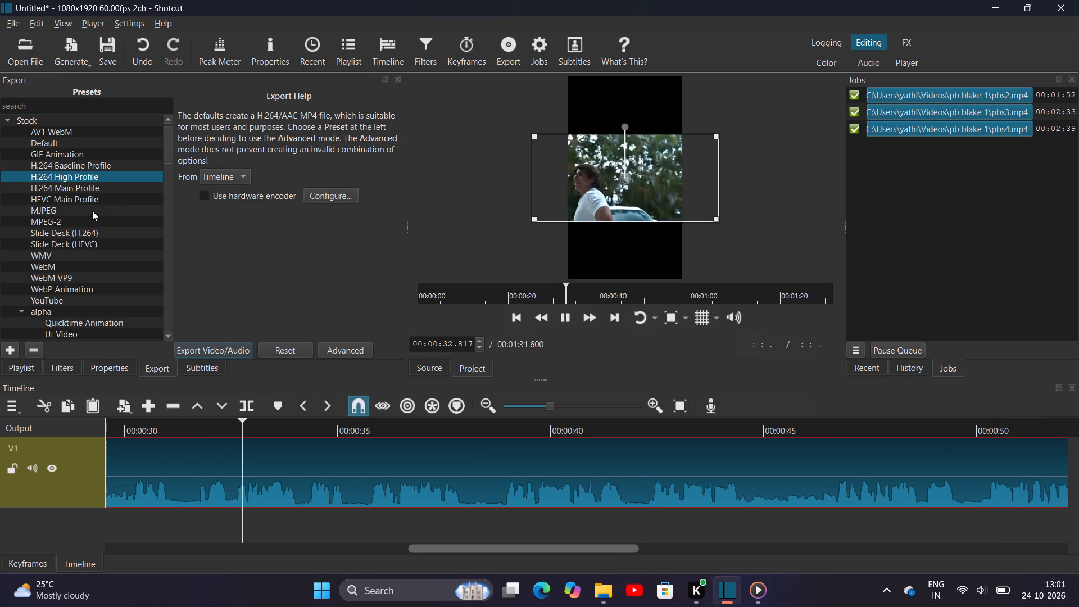
click(343, 348)
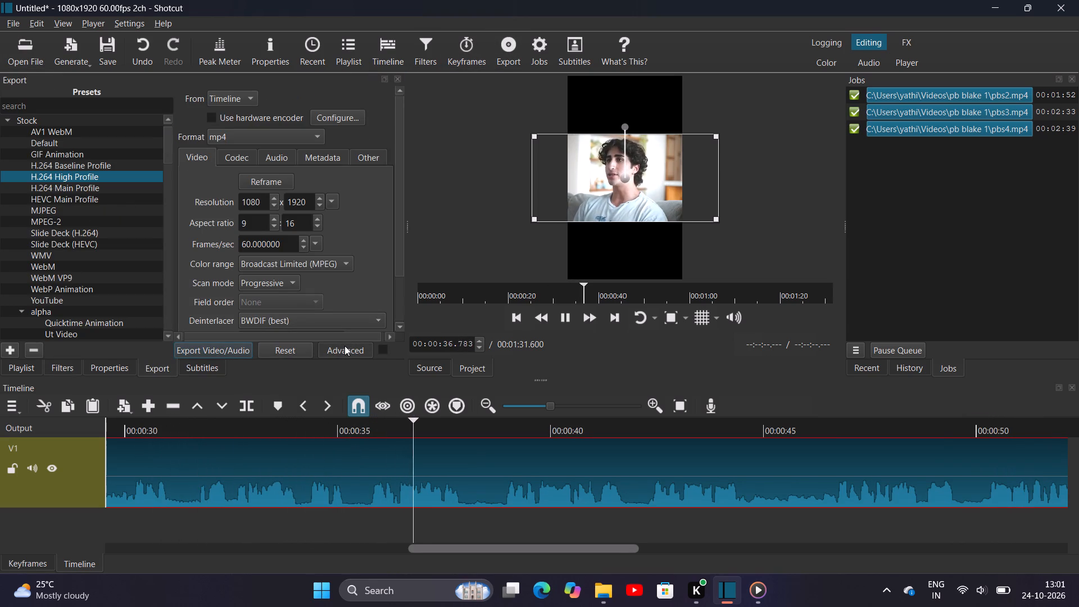
click(340, 352)
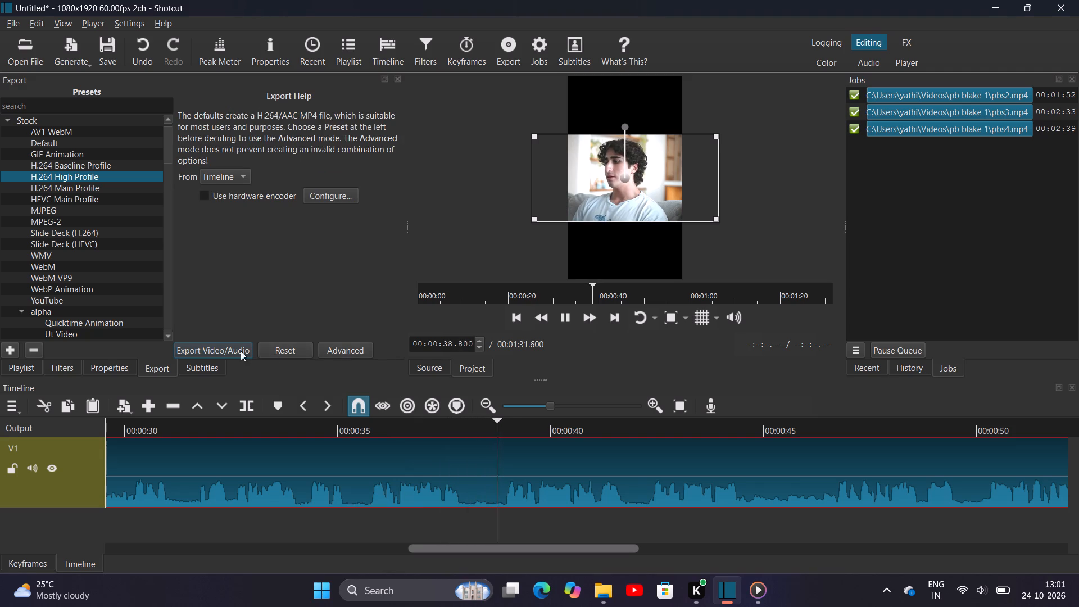
click(206, 349)
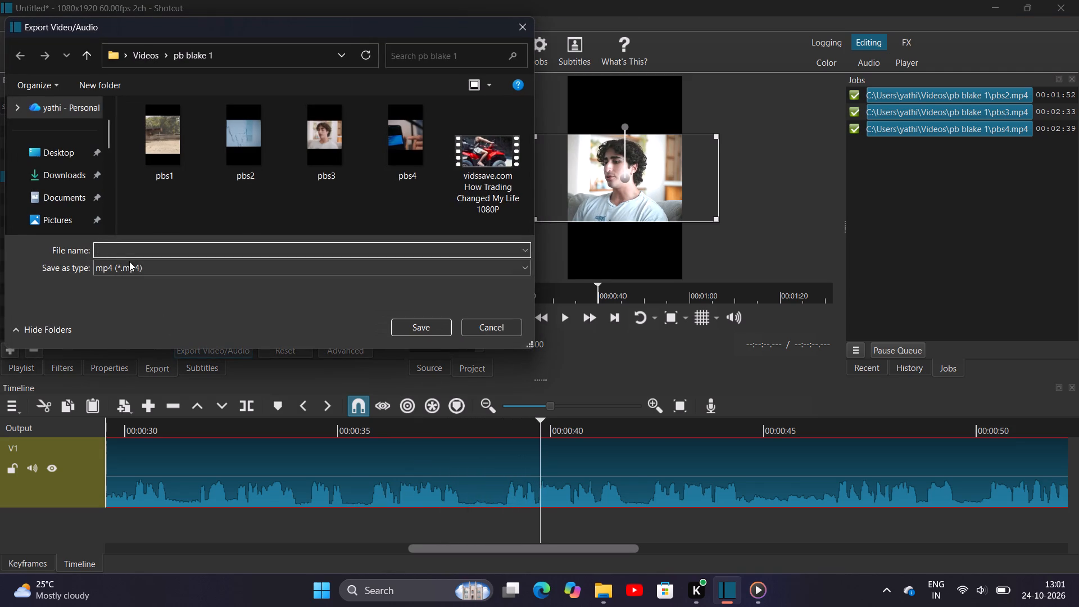
key(p)
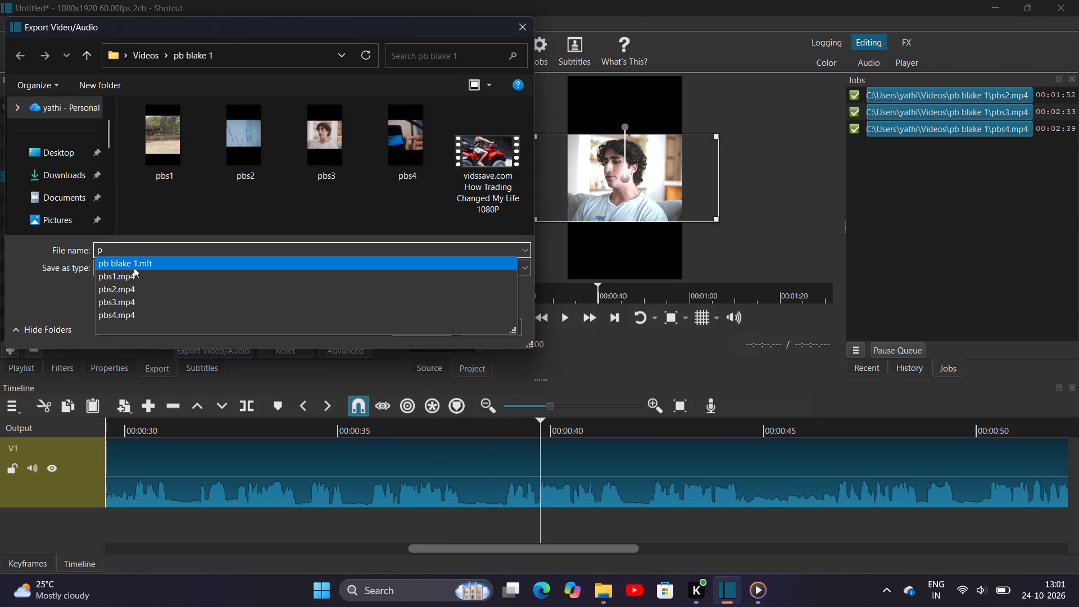
key(b)
key(s)
key(5)
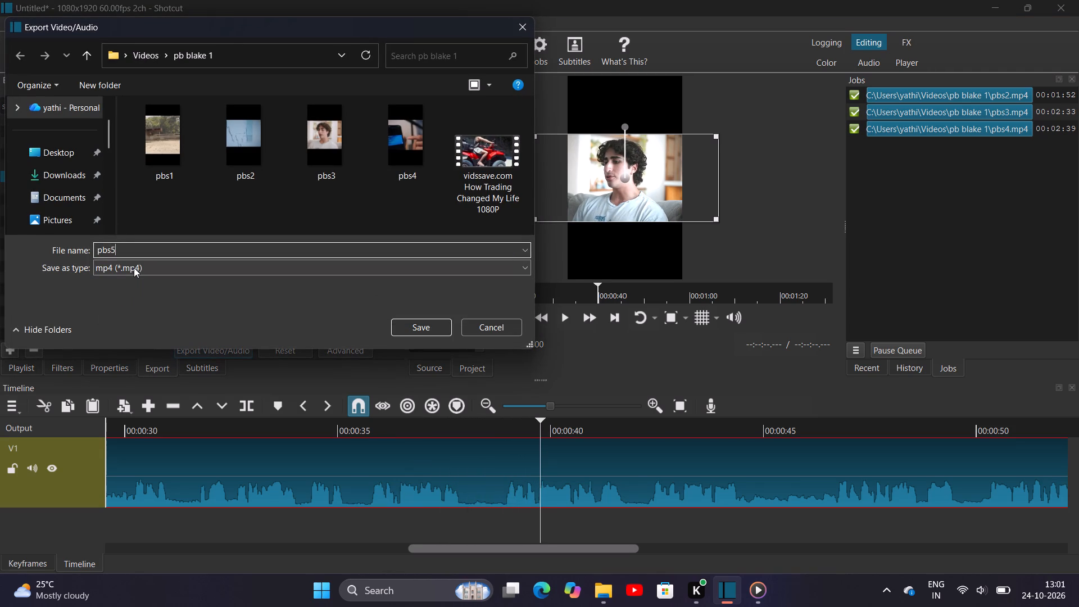
text(.mp)
key(4)
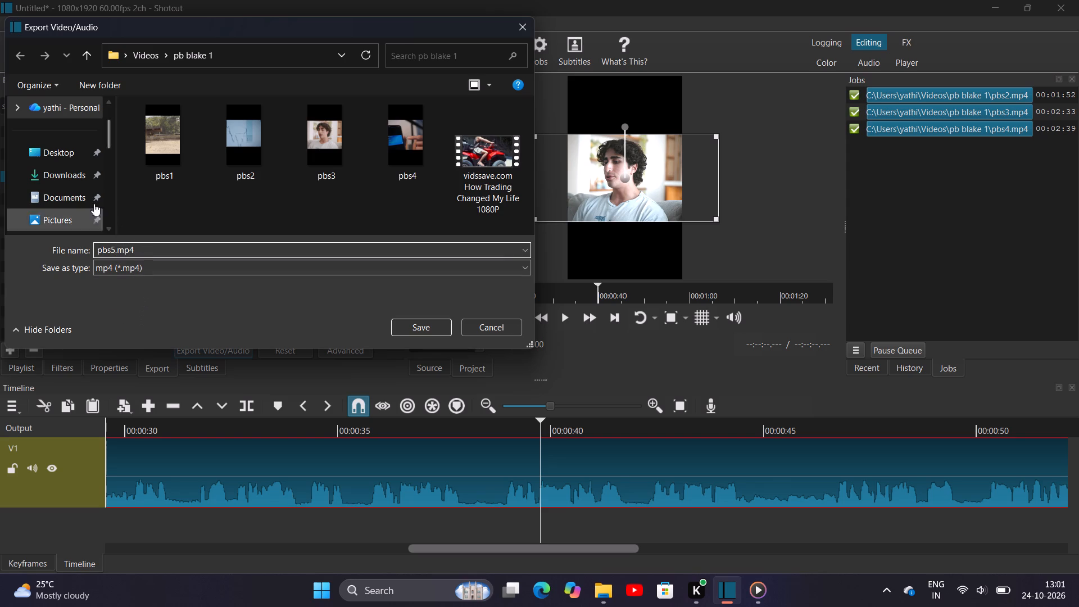
scroll(84, 198, down, 3)
scroll(70, 135, up, 2)
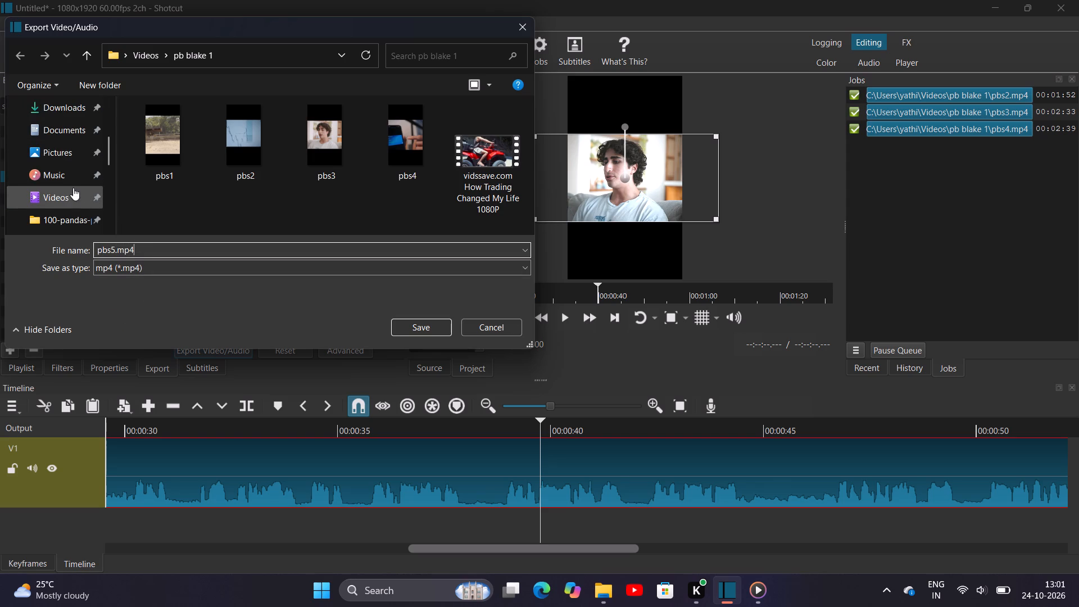
click(73, 188)
double_click(175, 160)
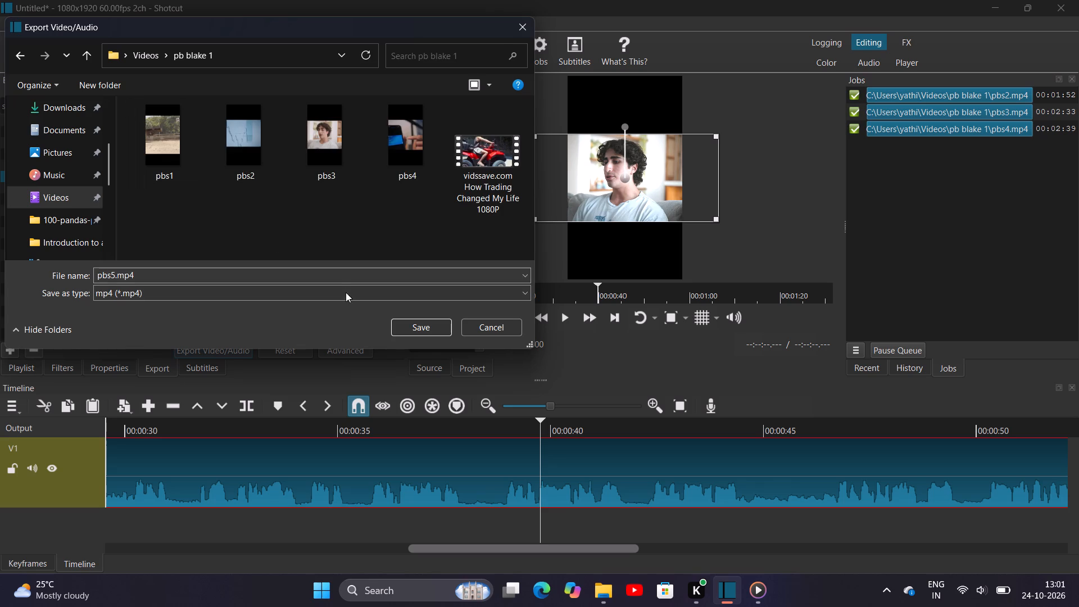
click(403, 323)
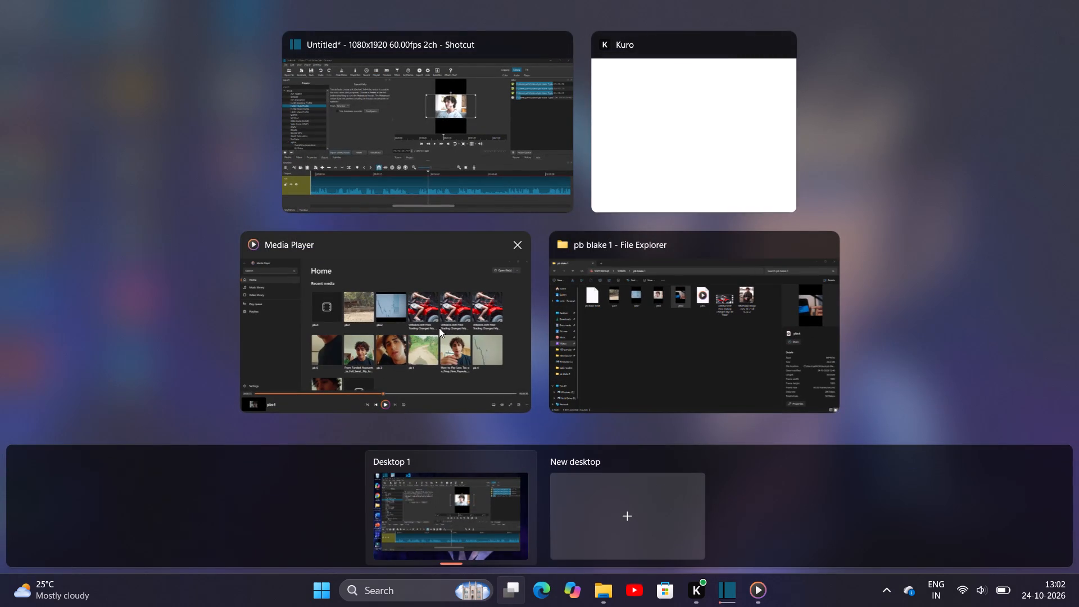
Close the open Media Player window from the overview of running windows.
click(520, 240)
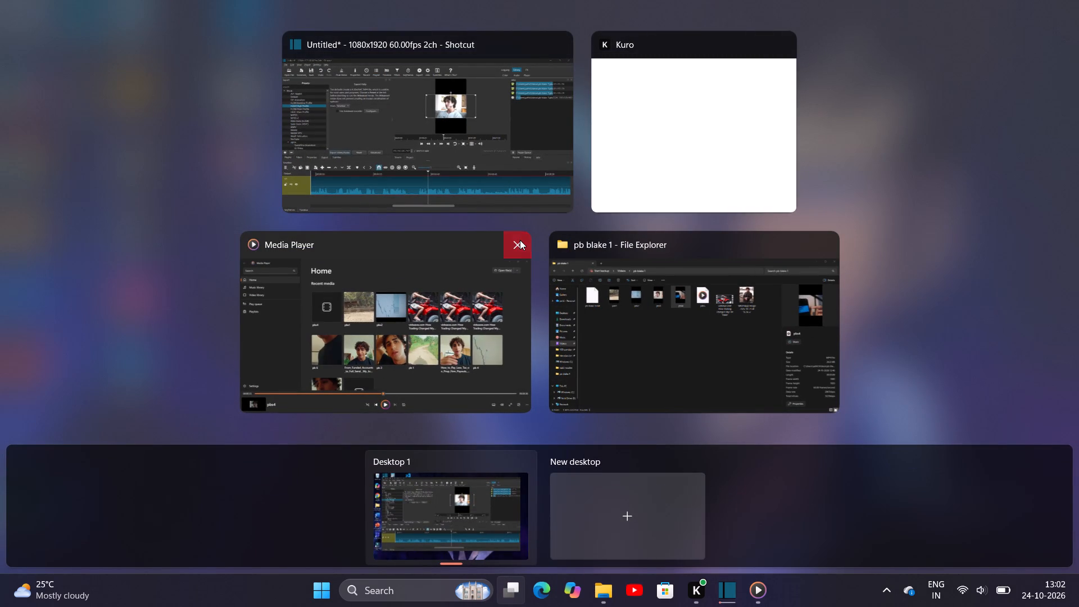
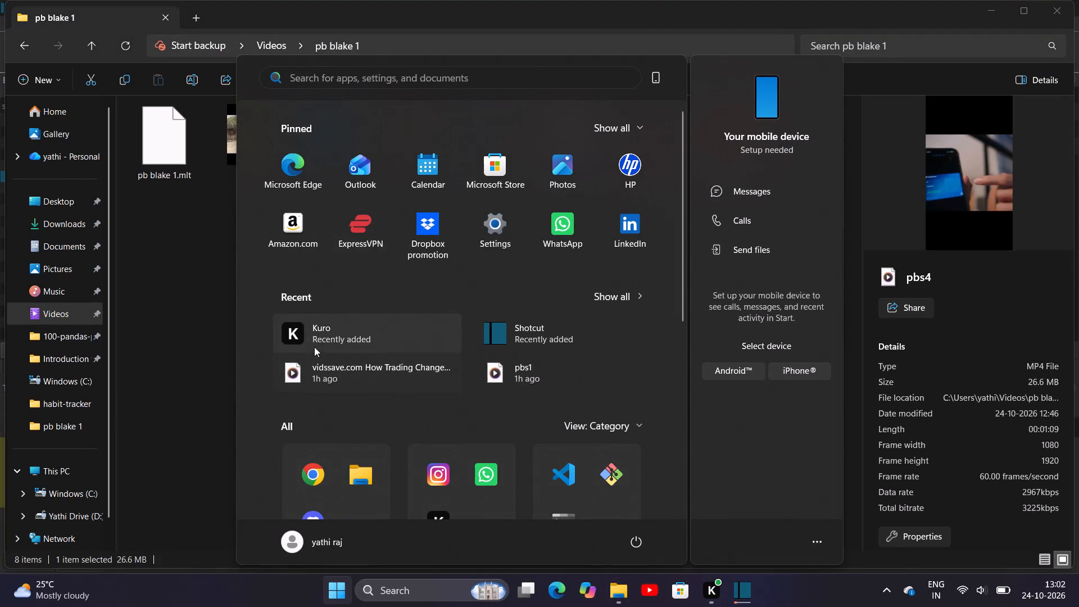
Switch to Google Chrome and search Google for "youtube saver".
scroll(340, 361, down, 3)
scroll(403, 359, down, 1)
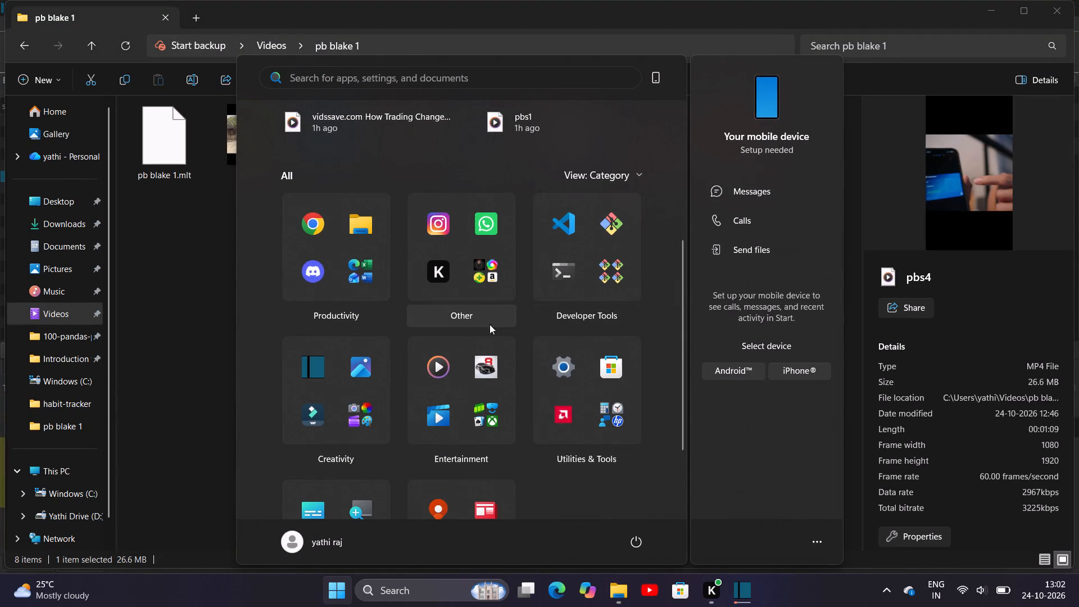
scroll(484, 325, down, 1)
click(312, 163)
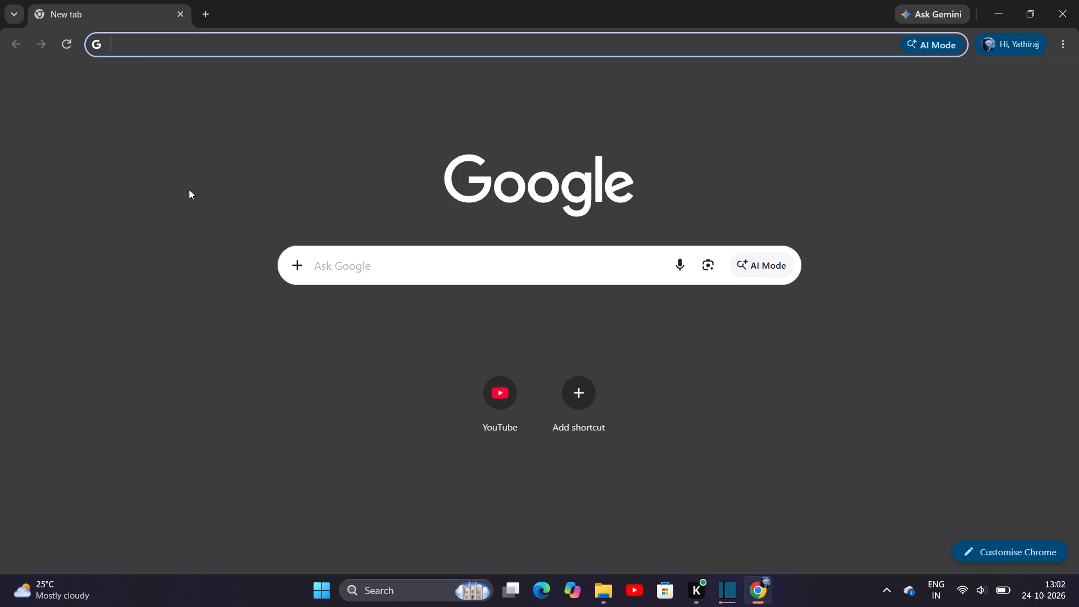
key(y)
text(outbe)
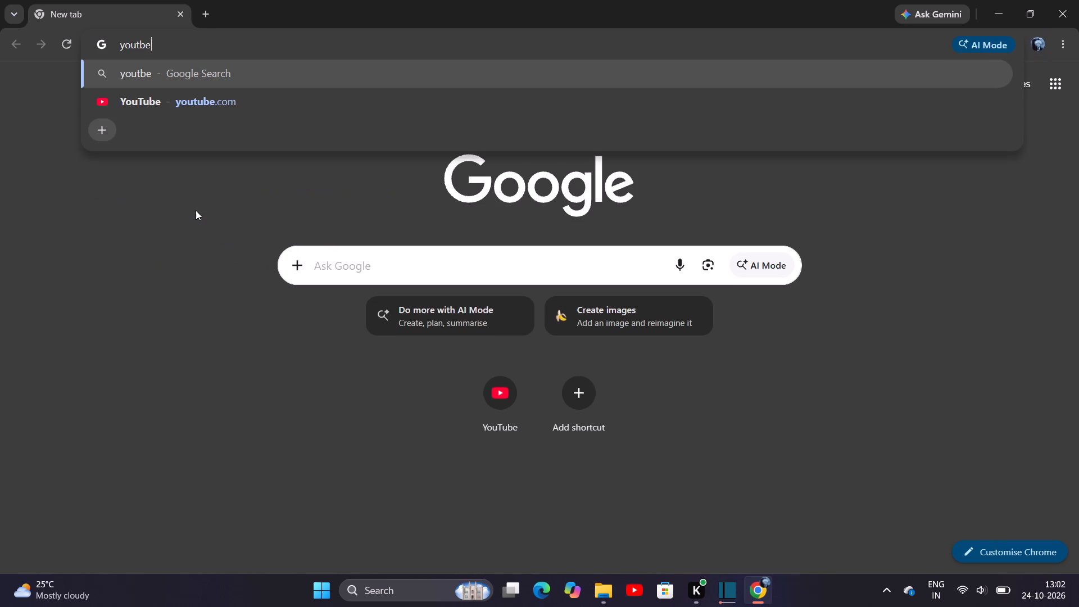
key(BackSpace)
key(BackSpace)
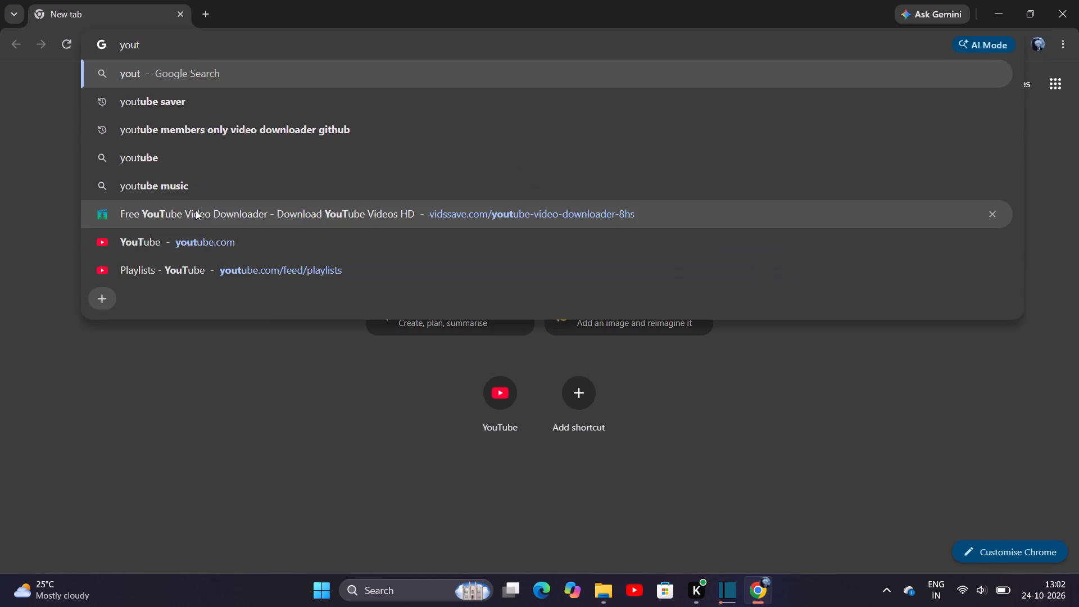
text(be)
key(BackSpace)
key(BackSpace)
text(ube)
key(Return)
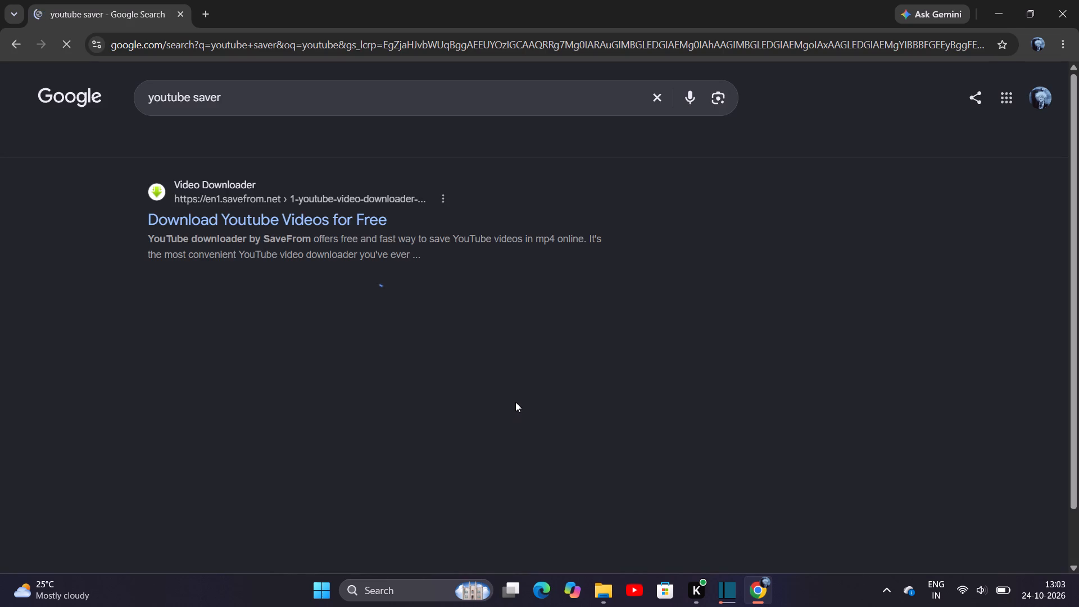
Open YouTube in a new tab alongside the search results and bring it to the front.
click(203, 4)
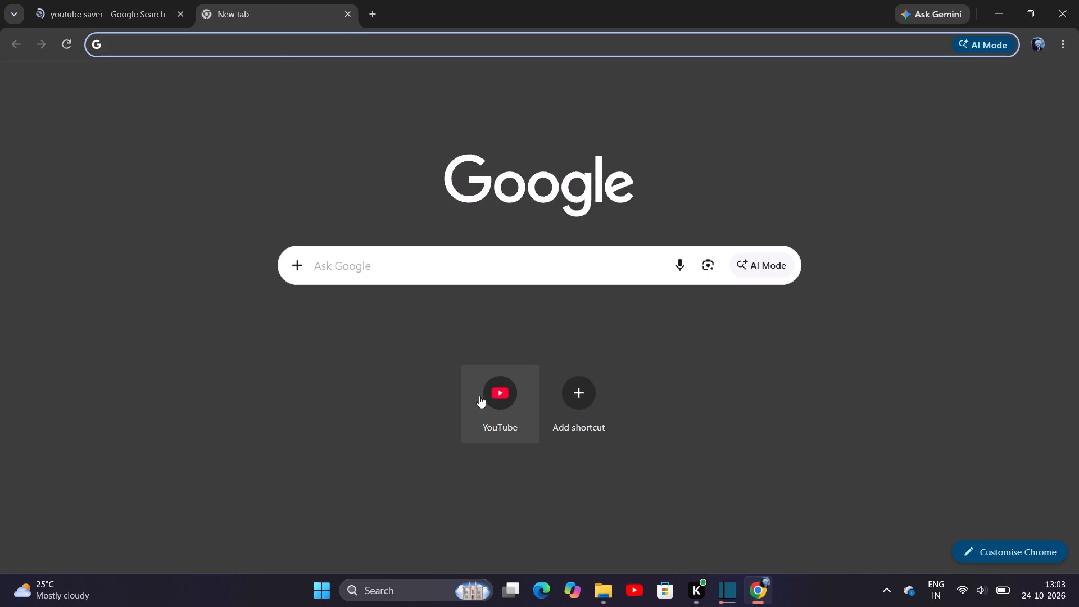
click(495, 393)
click(86, 6)
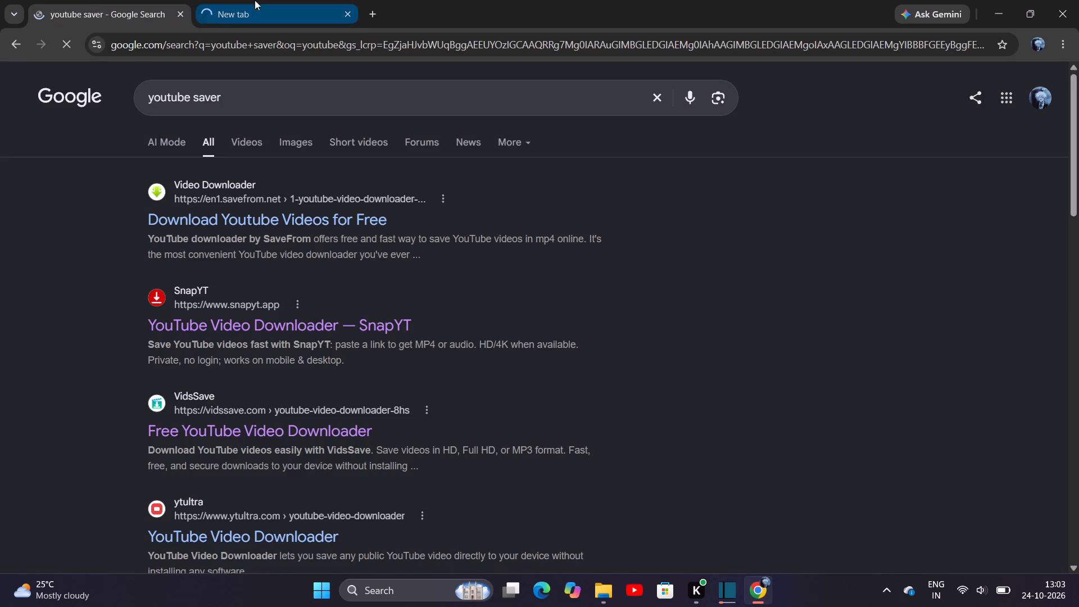
click(255, 0)
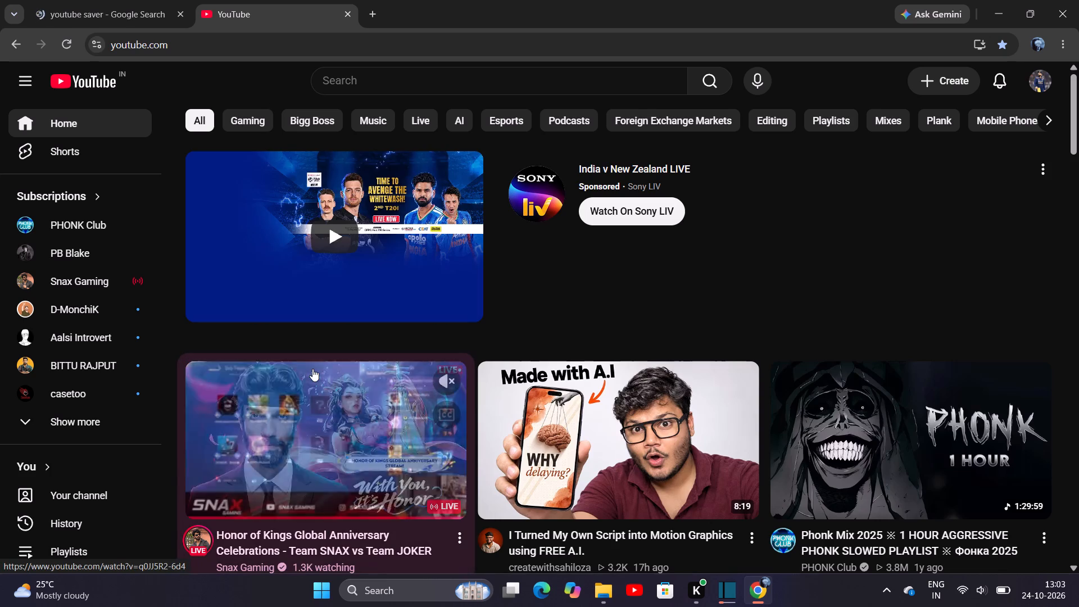
Find a PB Blake video in the YouTube home feed and open that channel's list of videos.
scroll(354, 422, down, 7)
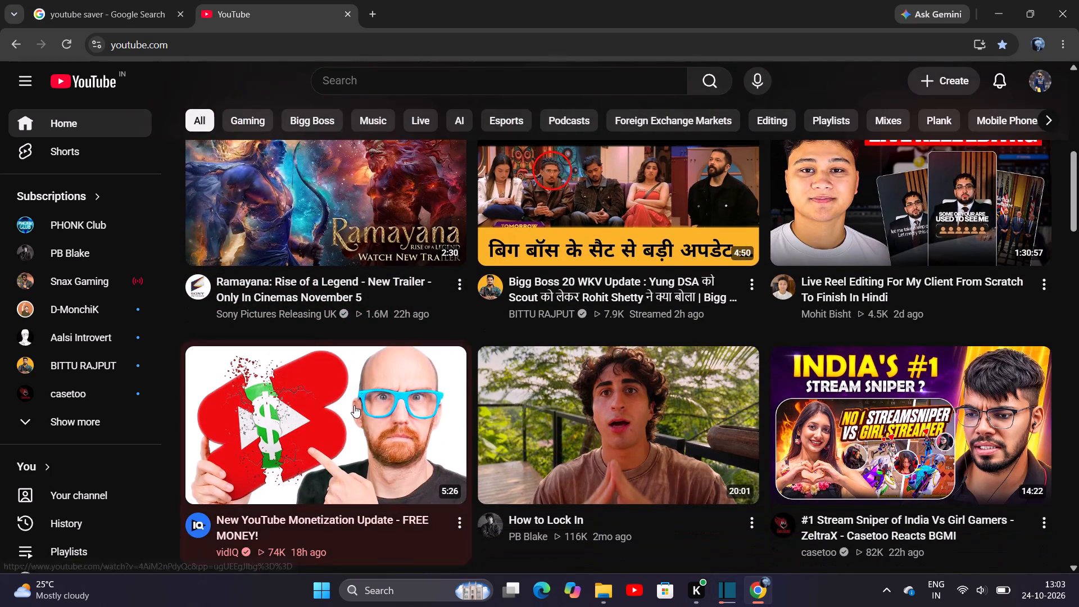
scroll(401, 405, down, 3)
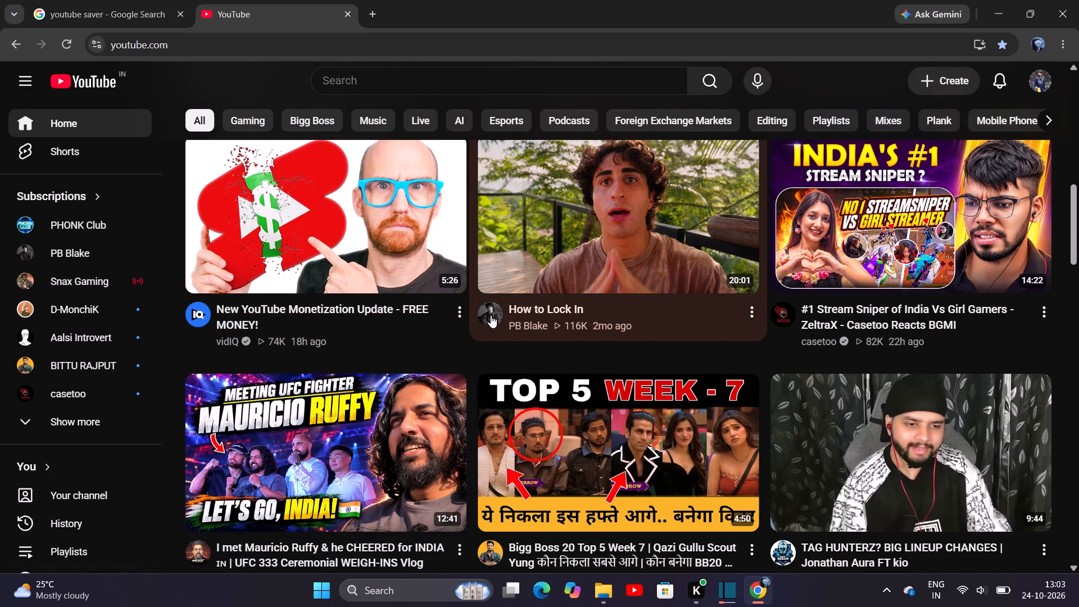
click(489, 315)
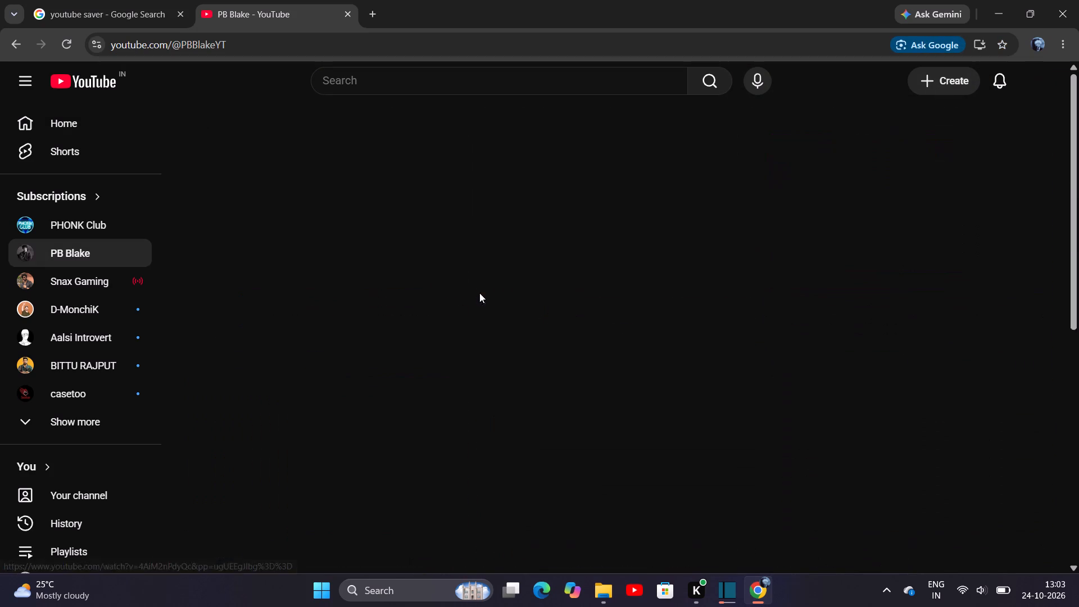
click(293, 388)
Look through the PB Blake channel's latest videos for a suitable source video.
scroll(311, 390, down, 2)
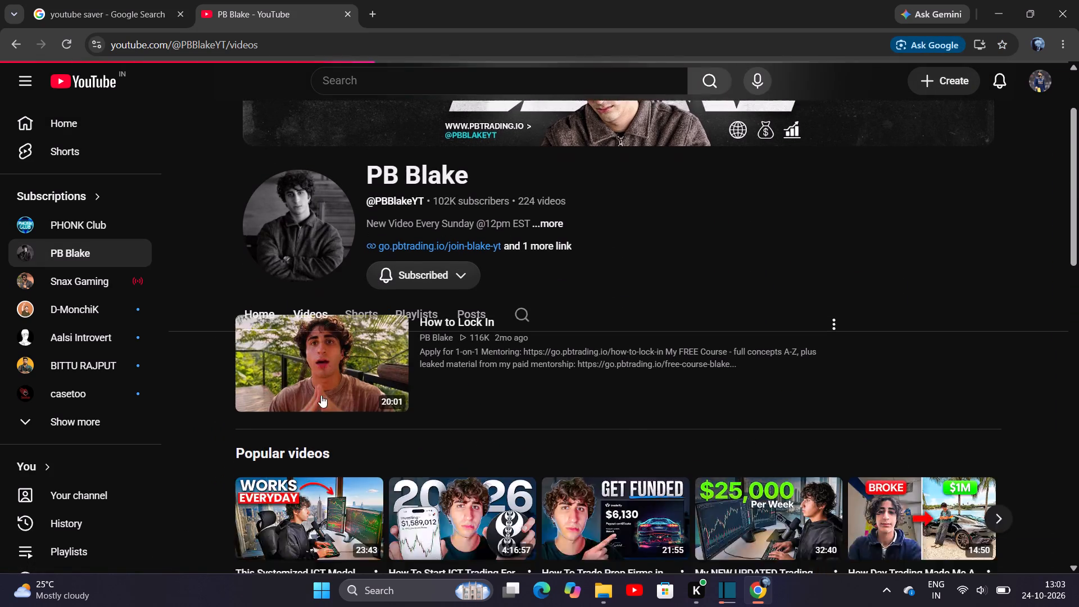
scroll(321, 395, down, 8)
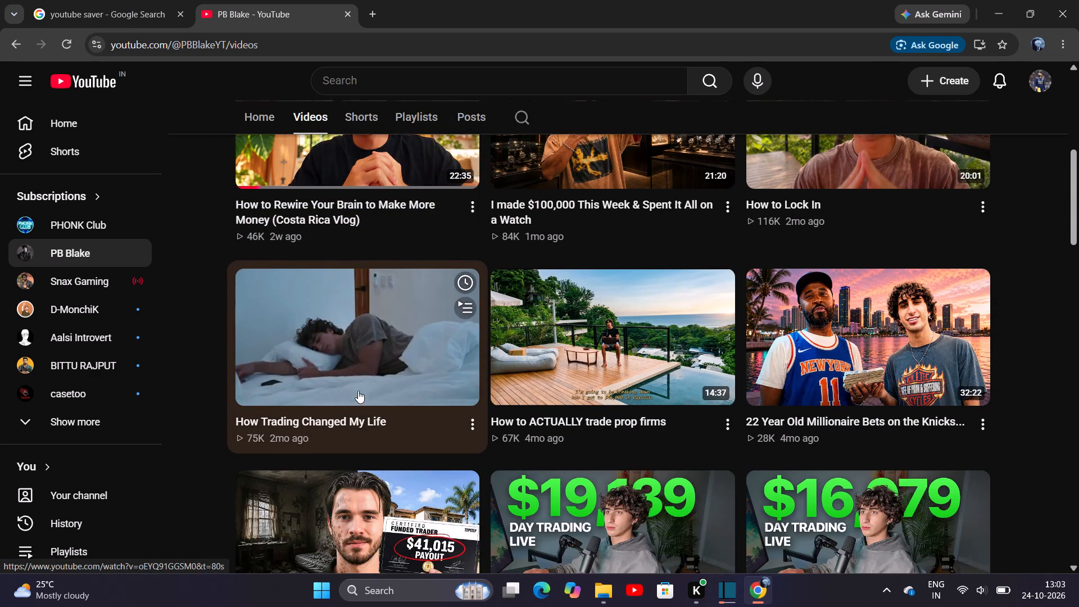
scroll(359, 392, down, 3)
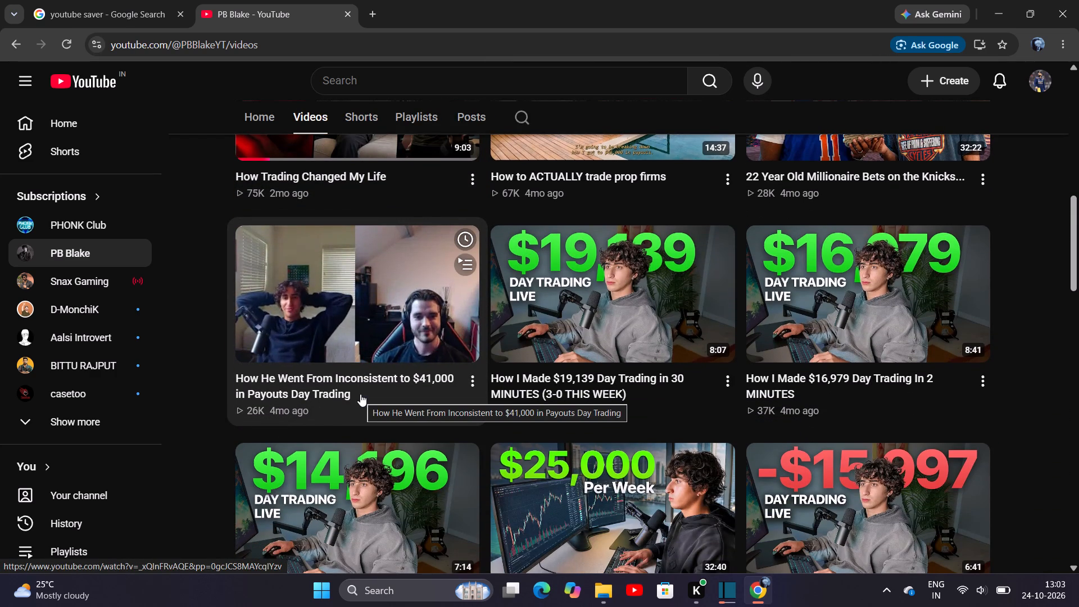
scroll(361, 398, down, 6)
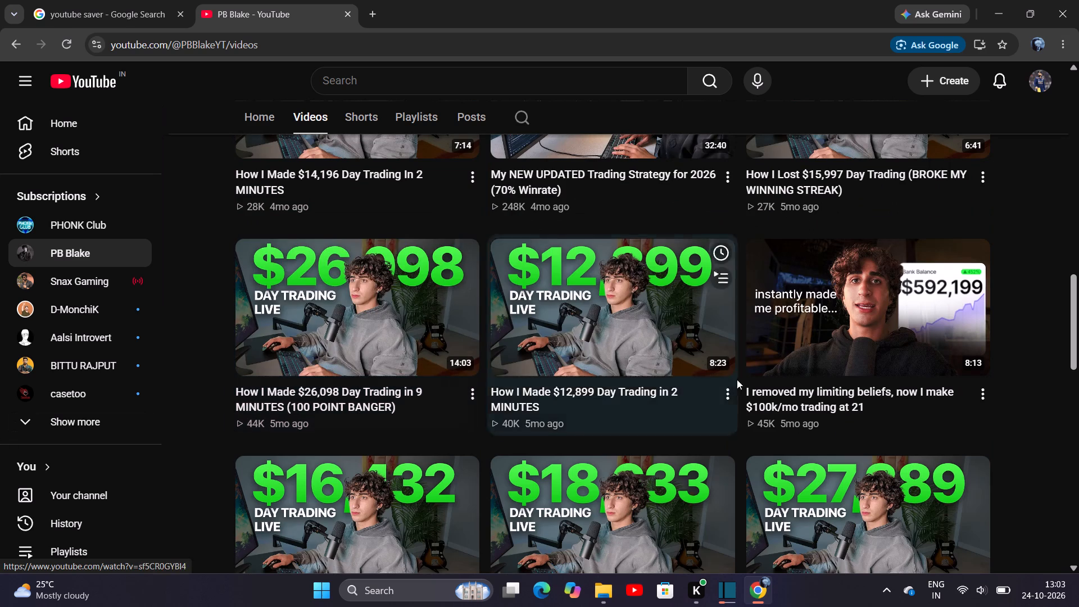
scroll(528, 413, down, 5)
scroll(489, 402, up, 6)
scroll(506, 375, down, 4)
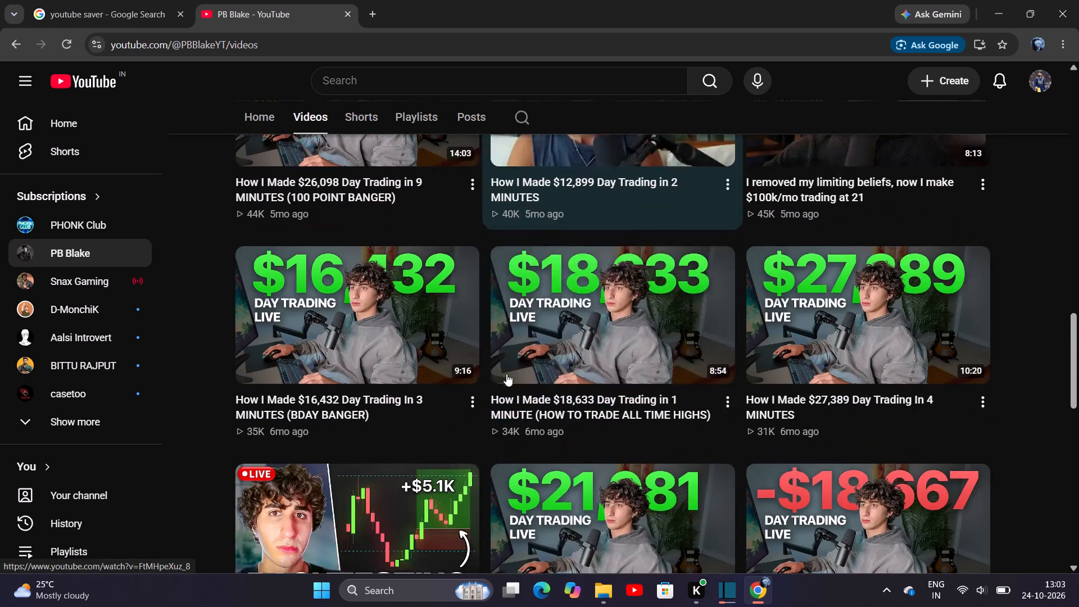
scroll(506, 374, down, 4)
scroll(447, 353, down, 3)
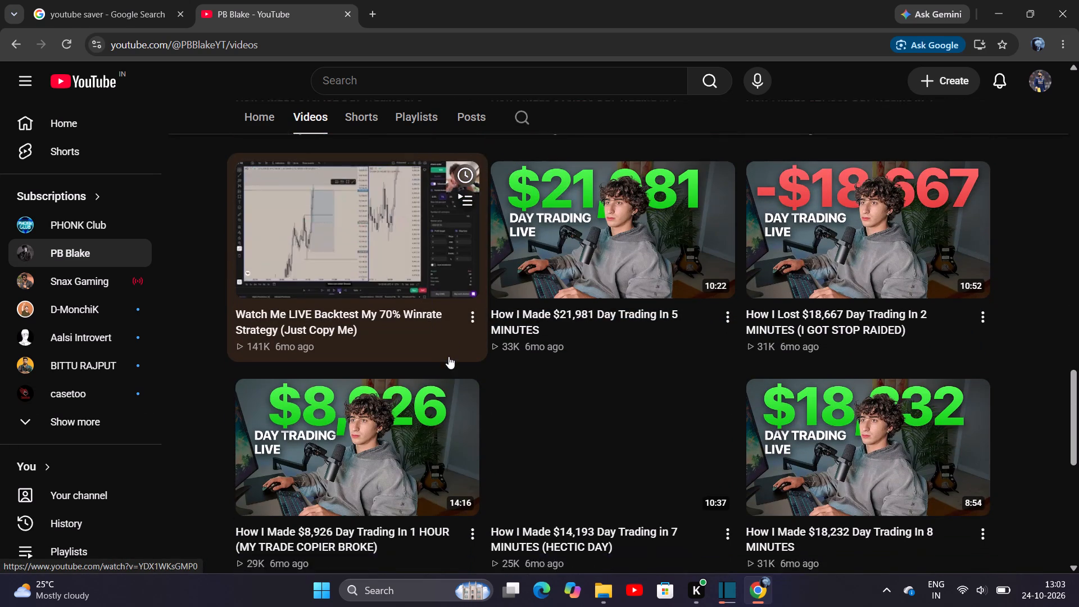
scroll(448, 356, up, 3)
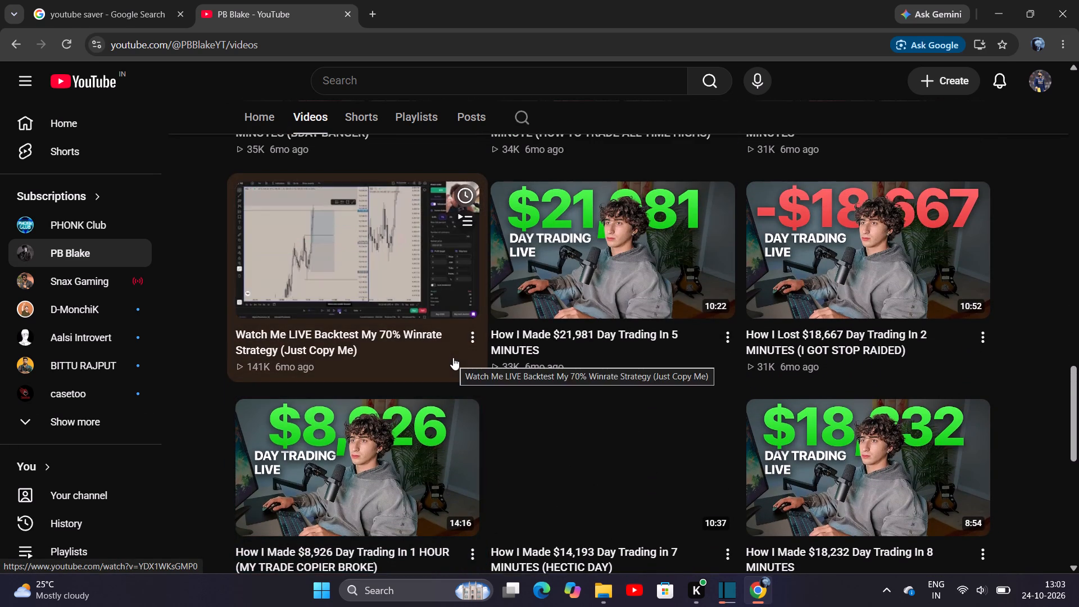
scroll(453, 357, up, 20)
scroll(453, 357, up, 5)
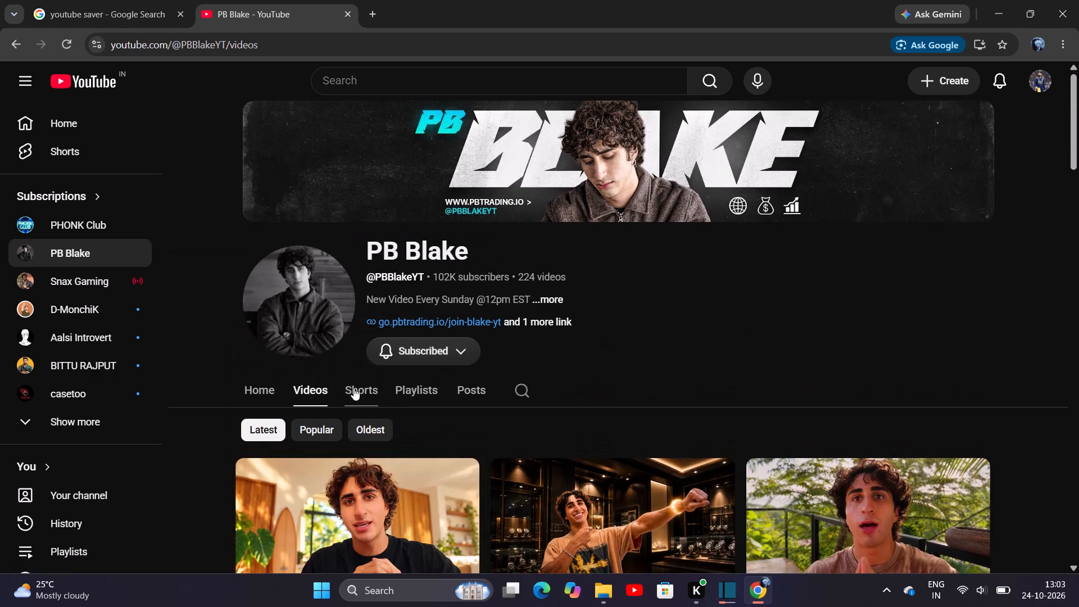
Sort the channel's videos by Popular and open "How Day Trading Made Me A Millionaire At 21 (My Story)".
click(328, 427)
scroll(417, 436, down, 4)
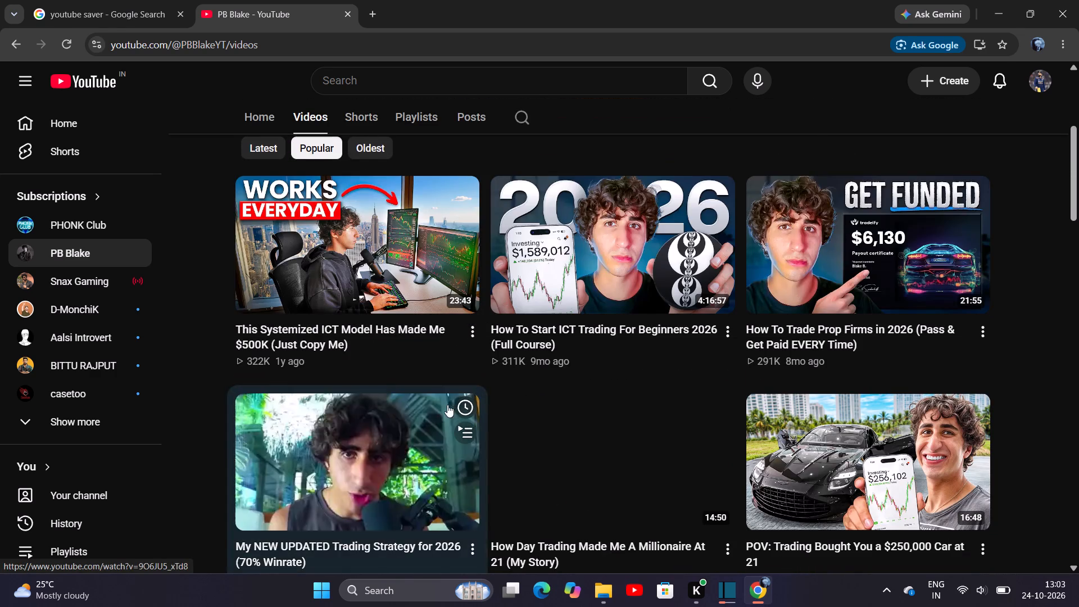
scroll(447, 405, down, 2)
scroll(447, 403, up, 3)
scroll(447, 402, down, 1)
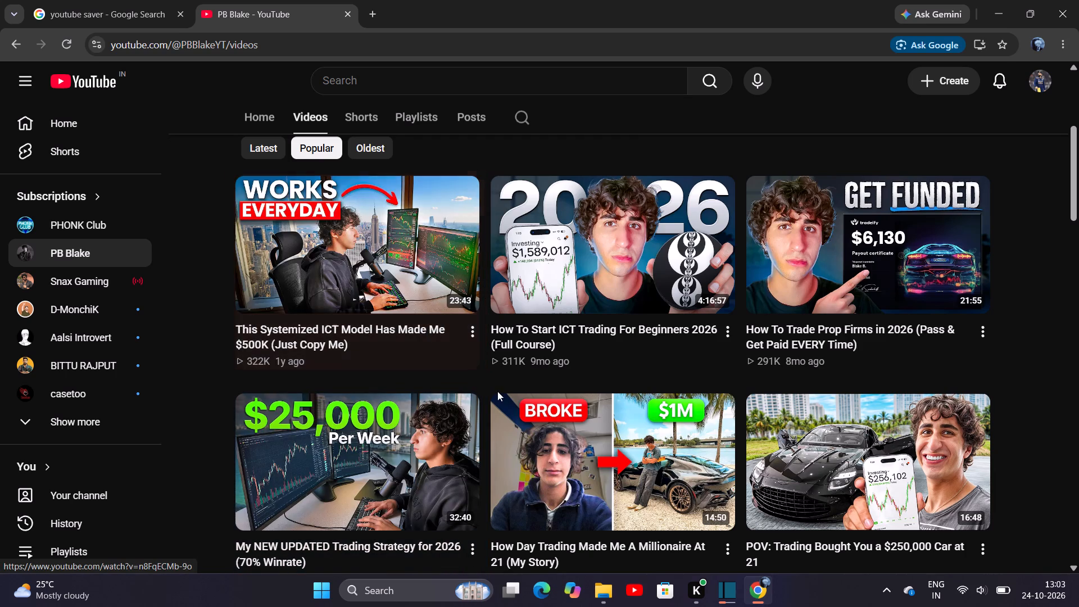
scroll(507, 399, down, 2)
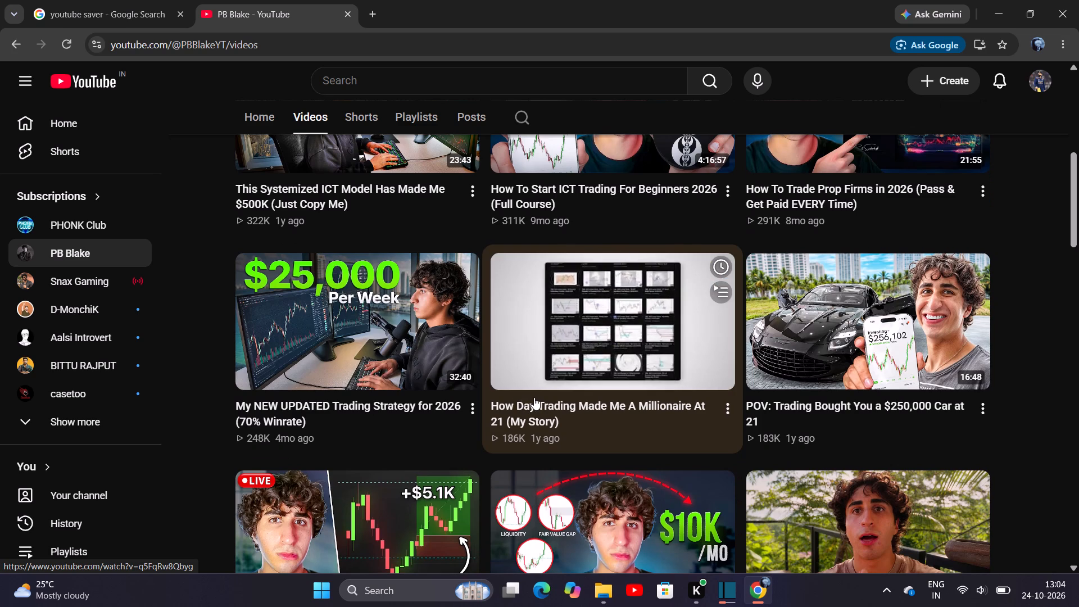
scroll(542, 398, down, 1)
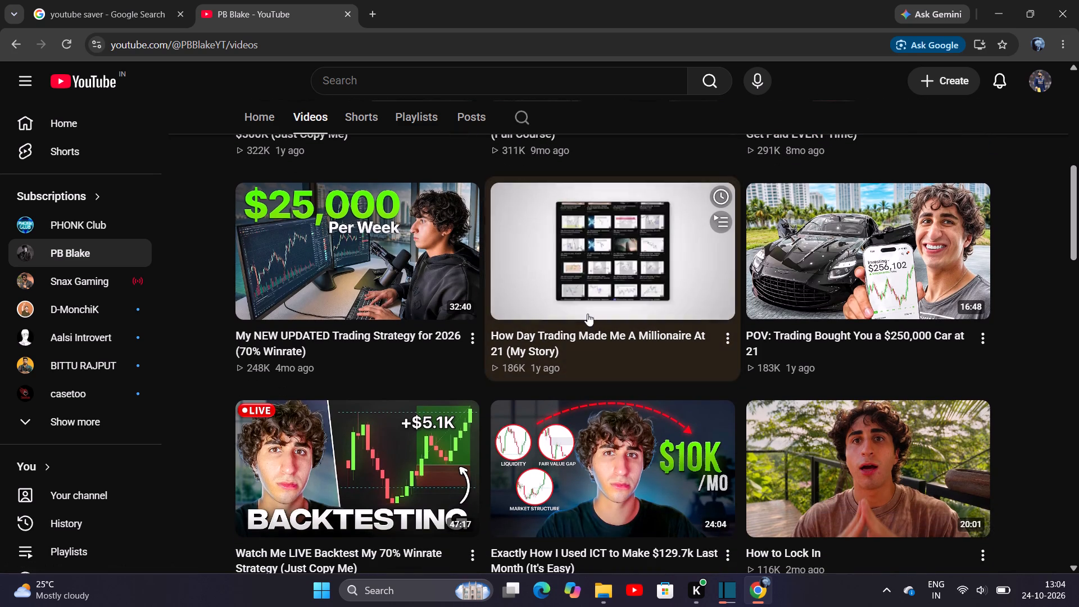
scroll(581, 310, down, 1)
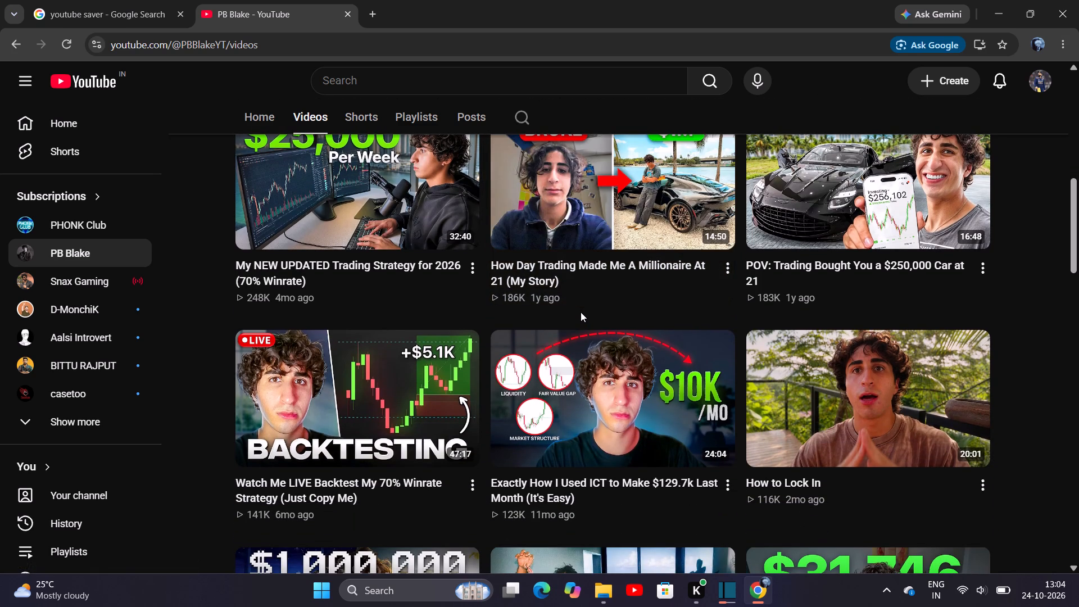
scroll(581, 312, up, 1)
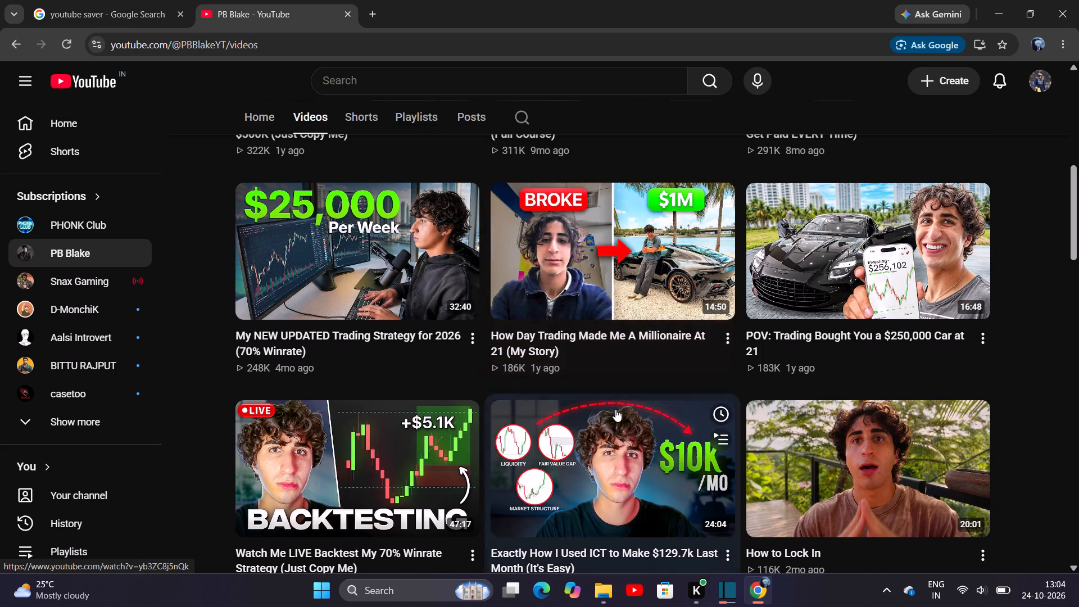
click(618, 301)
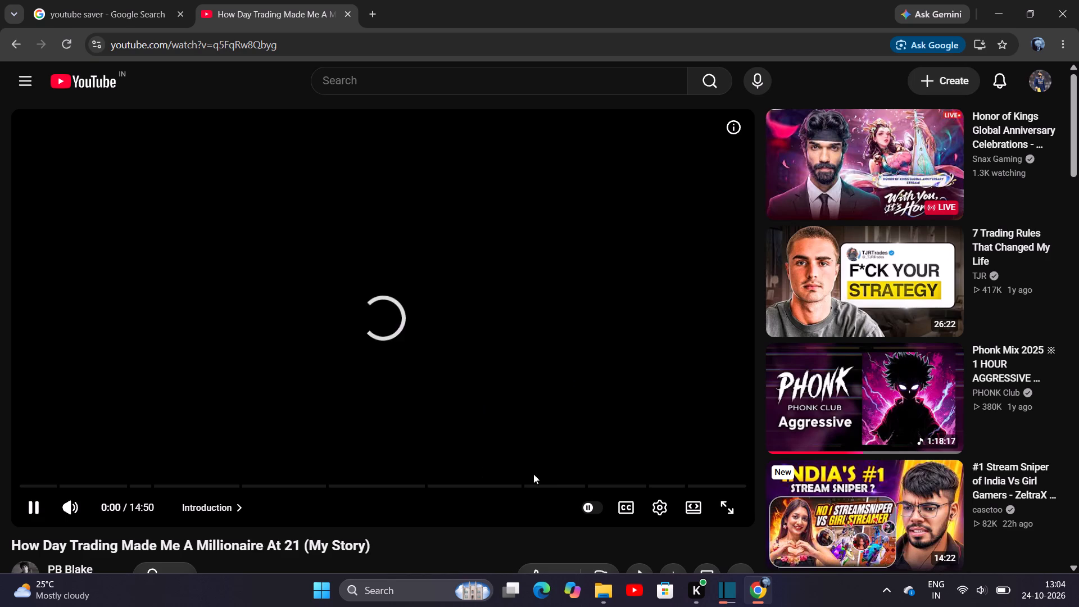
Set the video's playback quality to 1080p HD.
scroll(539, 466, down, 1)
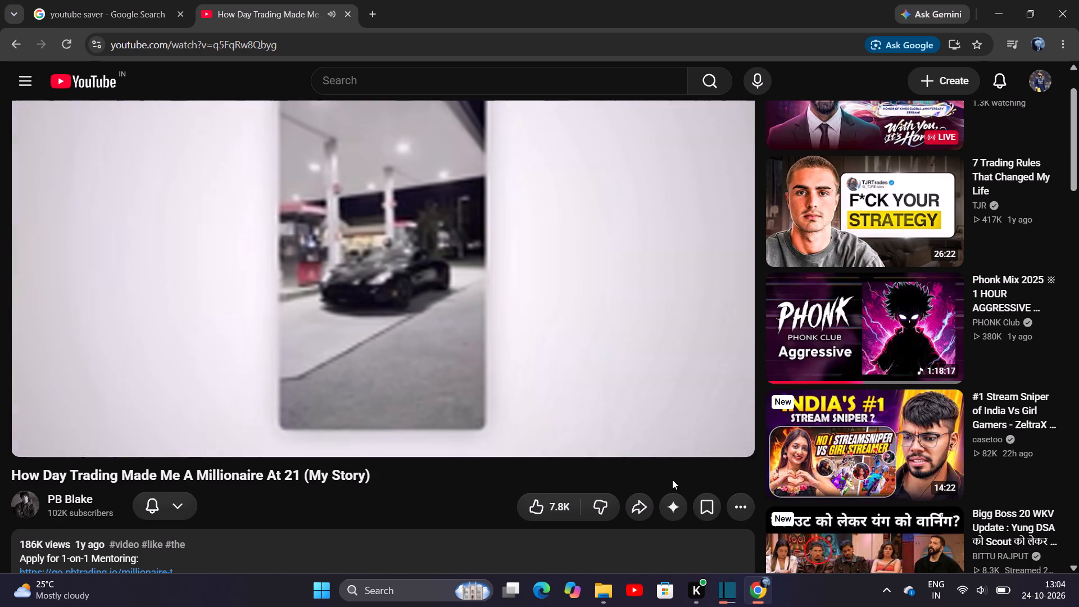
click(664, 436)
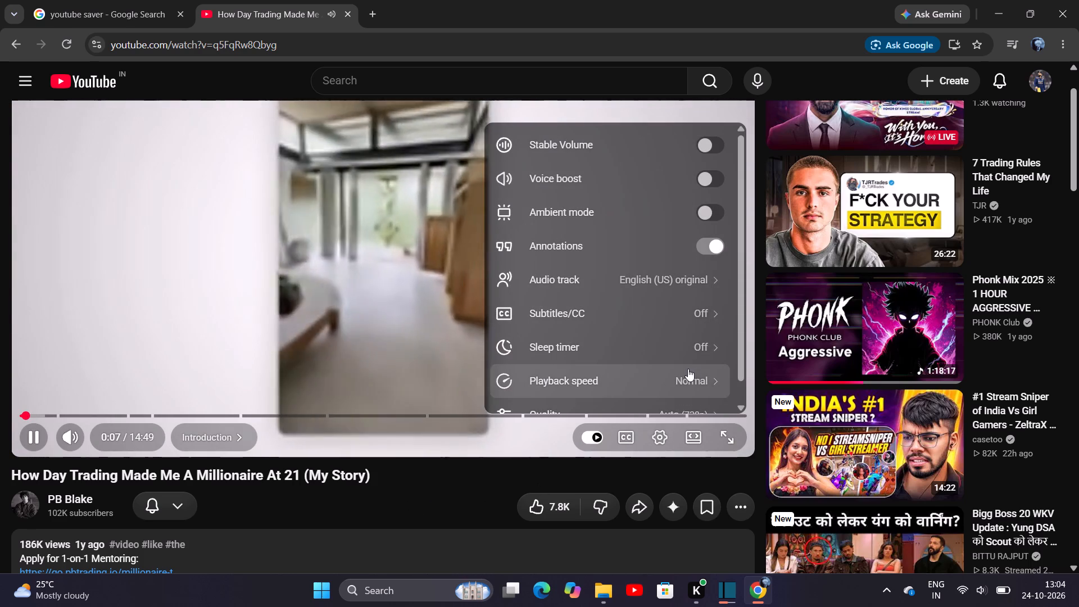
scroll(689, 383, down, 2)
click(679, 318)
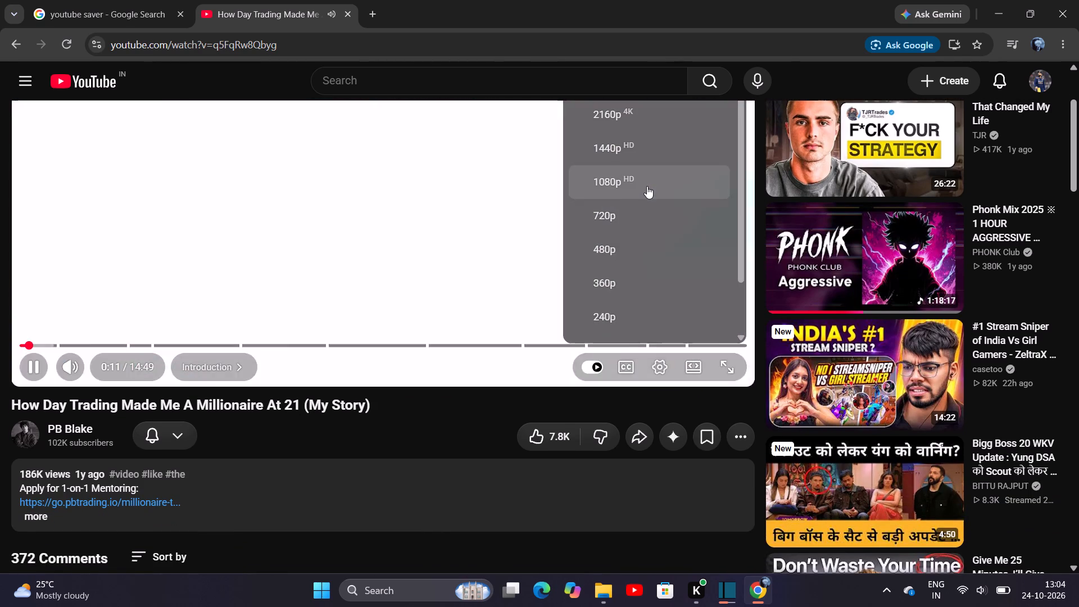
click(647, 187)
scroll(663, 326, up, 3)
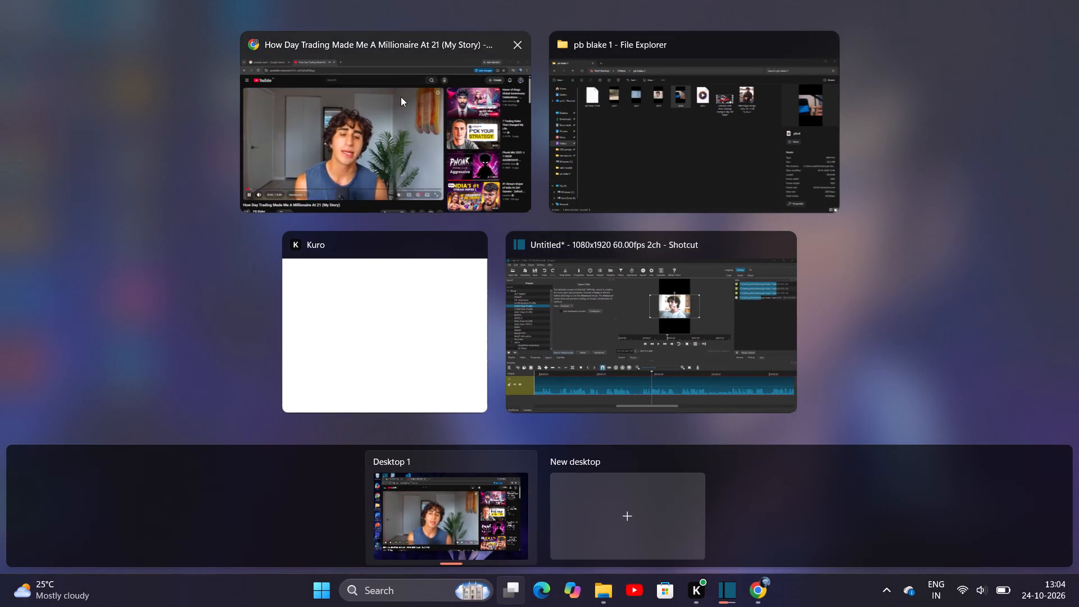
click(401, 97)
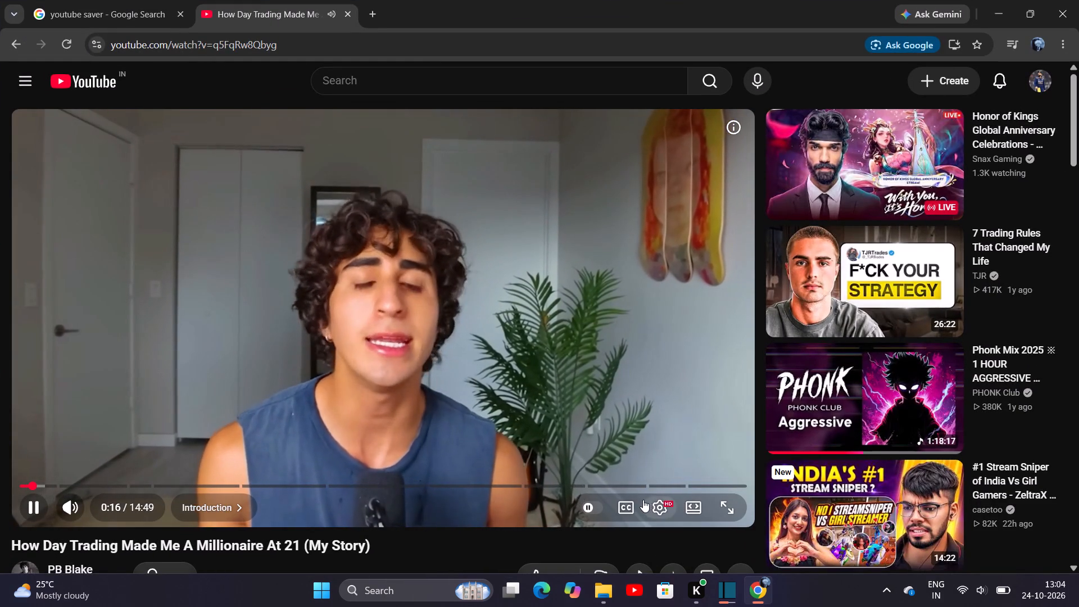
Like the day trading story video and save it to the Watch later playlist.
scroll(643, 501, down, 1)
click(545, 504)
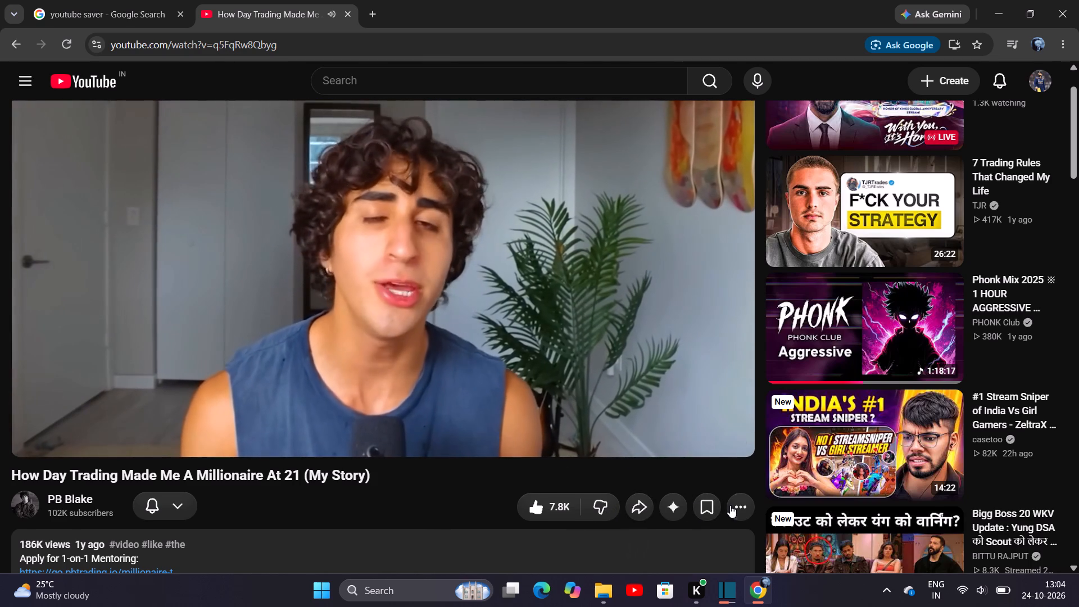
click(708, 508)
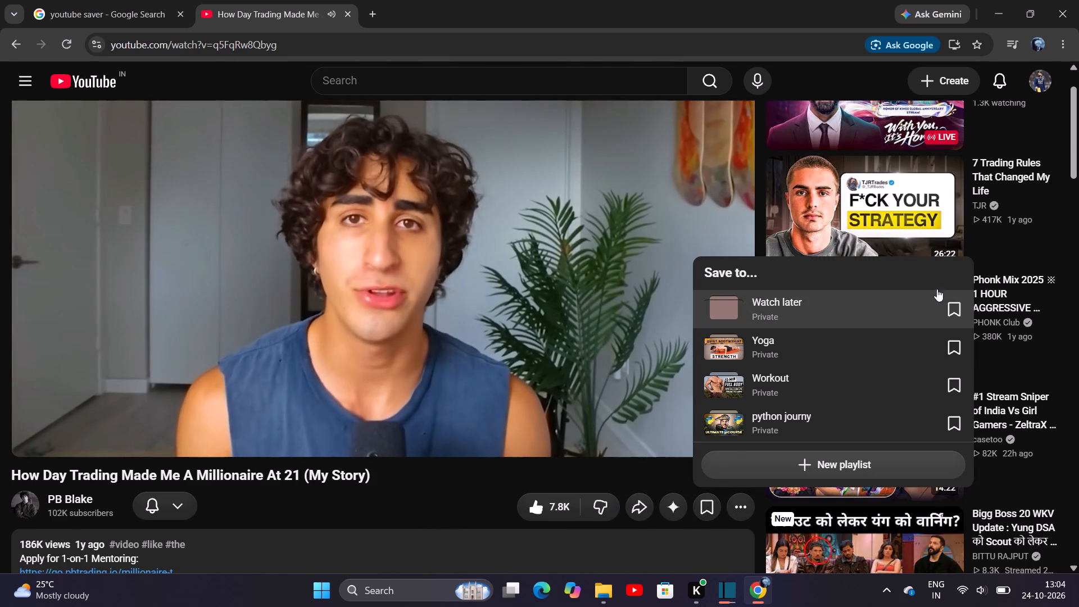
click(850, 306)
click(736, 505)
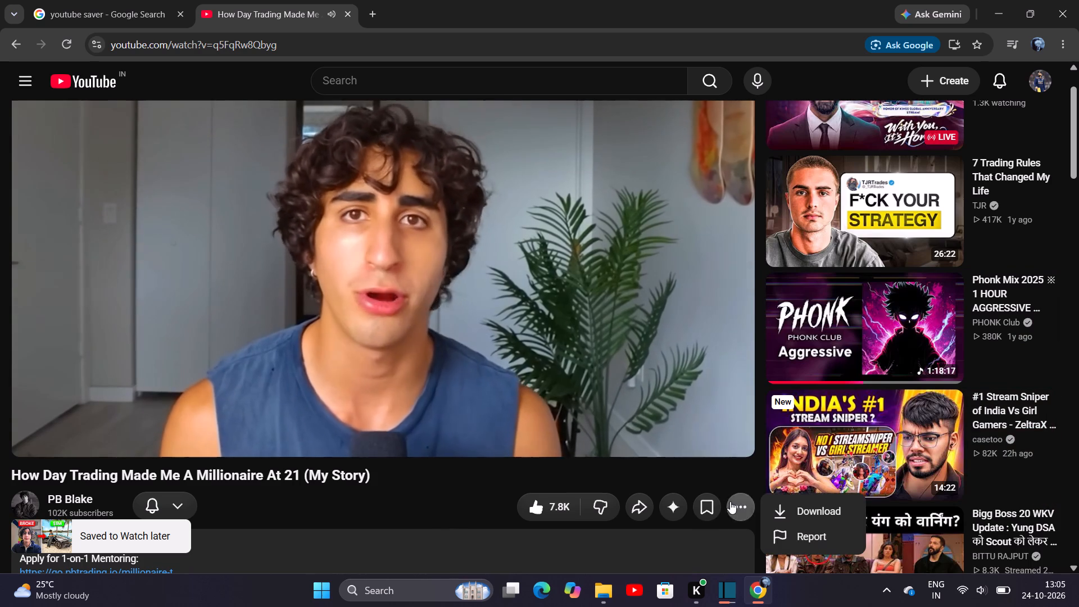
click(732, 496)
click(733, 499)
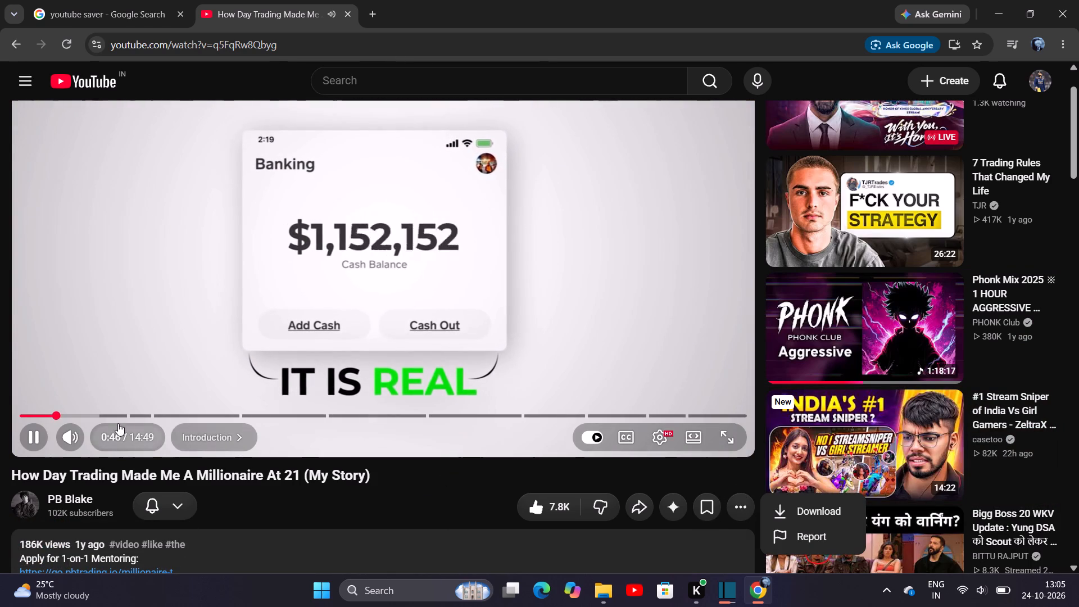
Preview the day trading story video by its chapters, jumping to "Finding online business" and "Initial trading failures".
click(206, 434)
click(890, 274)
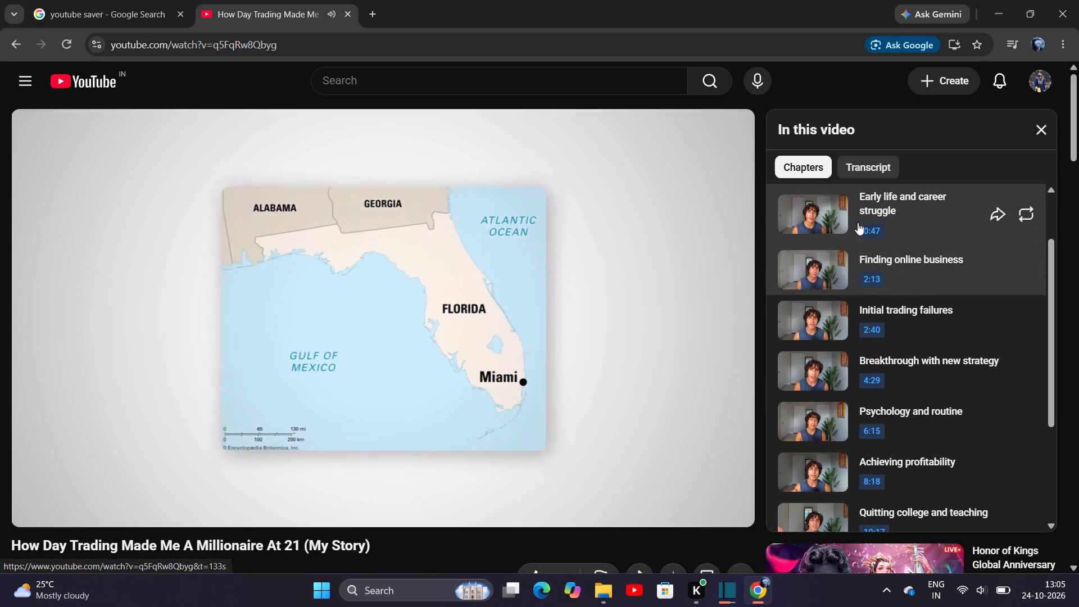
drag(856, 221, 855, 211)
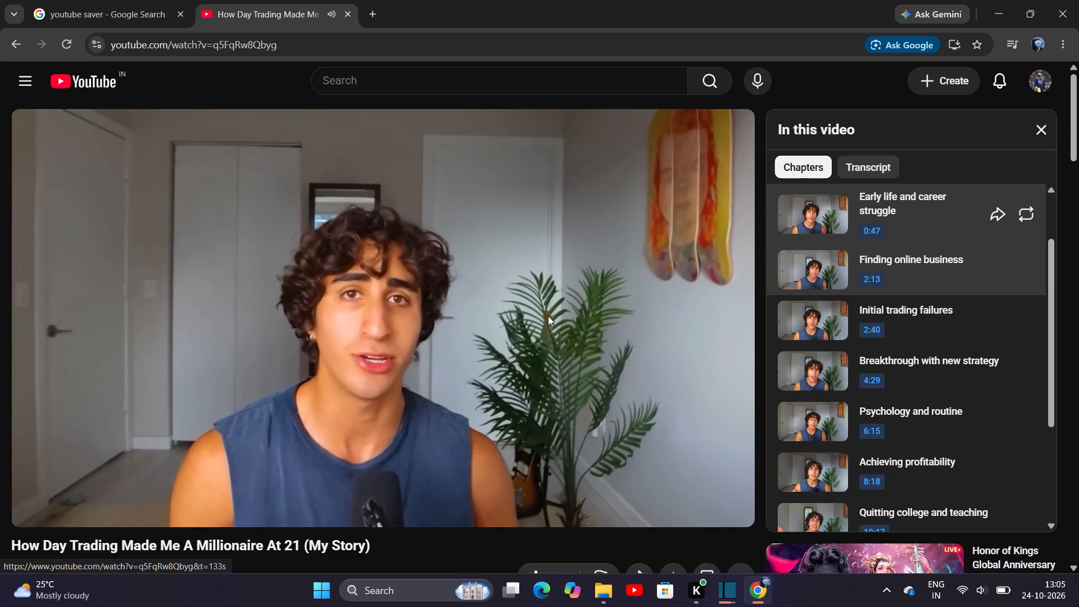
scroll(357, 361, down, 4)
scroll(355, 362, up, 3)
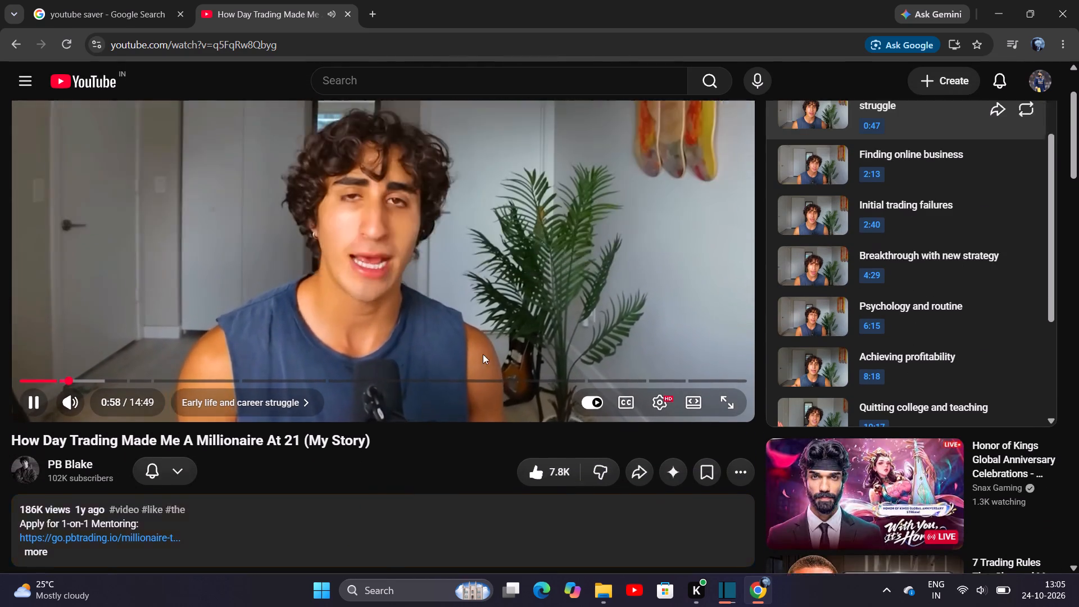
scroll(821, 228, up, 1)
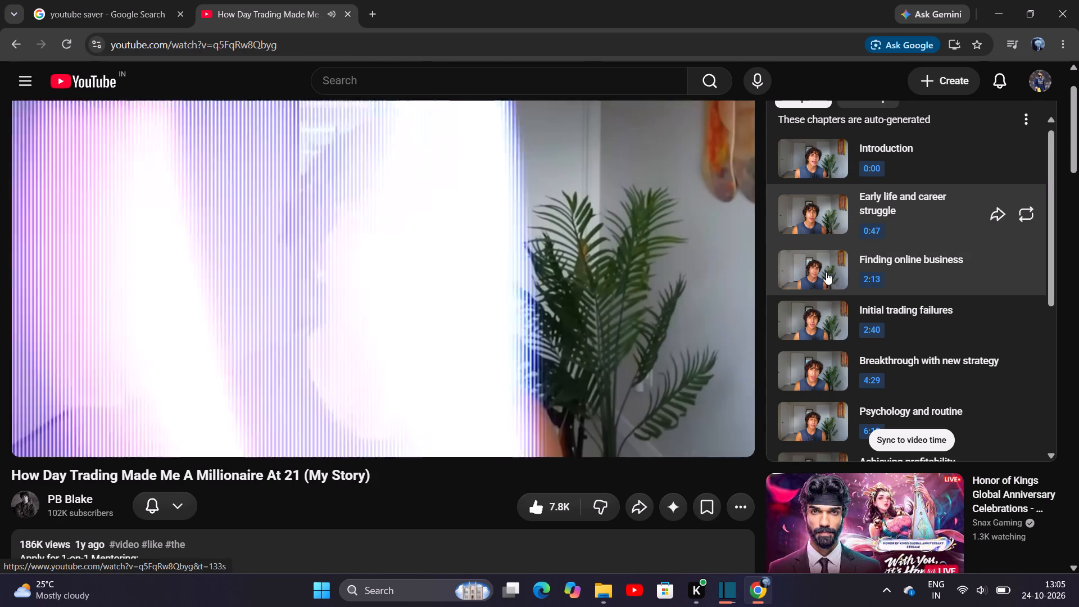
click(826, 272)
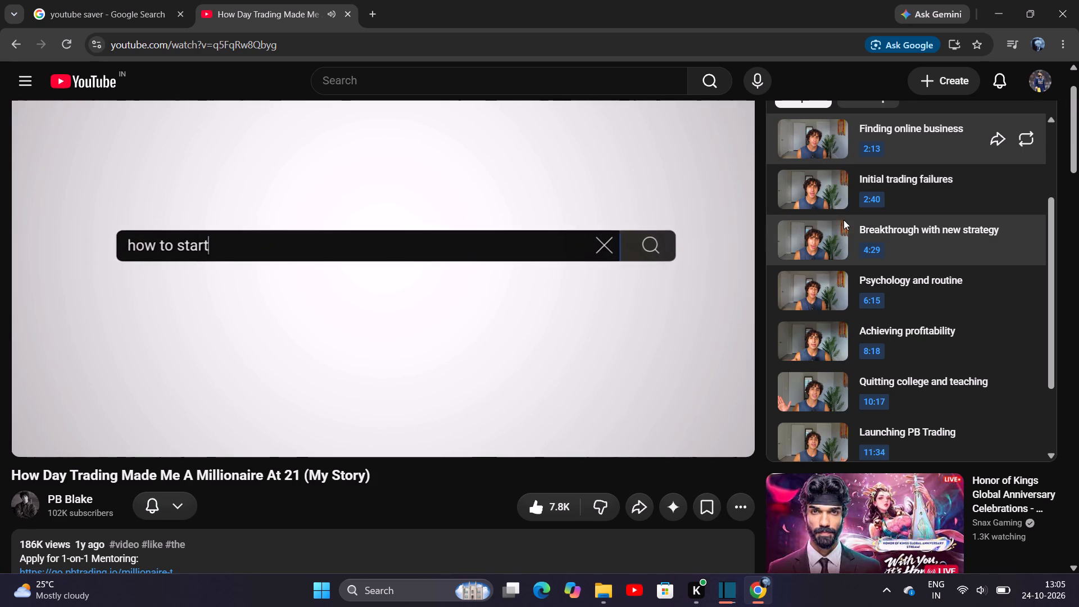
click(832, 188)
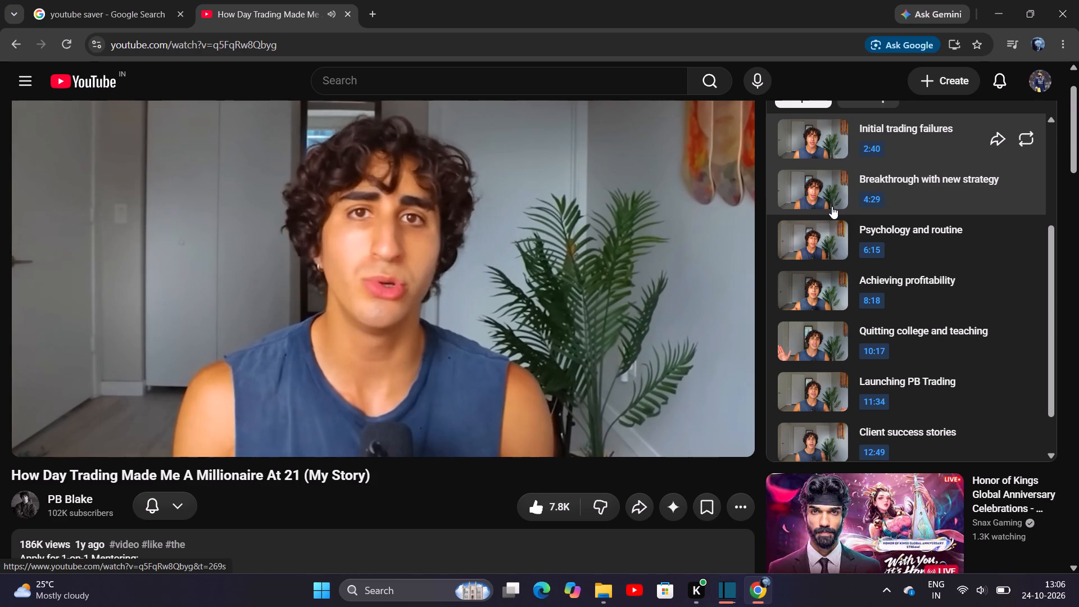
Pause the video and copy its share link.
click(557, 355)
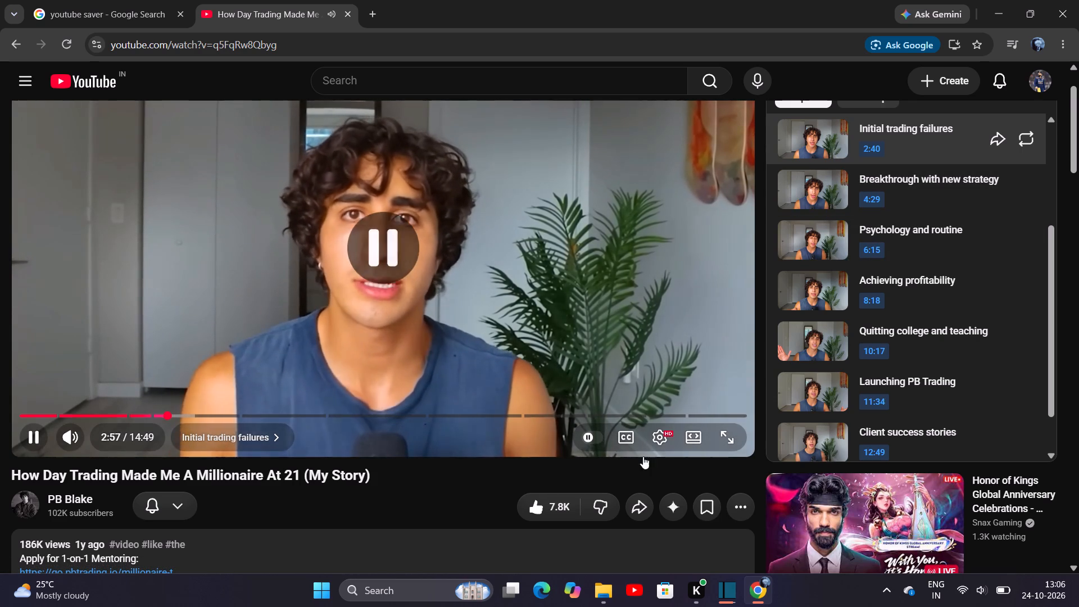
click(643, 504)
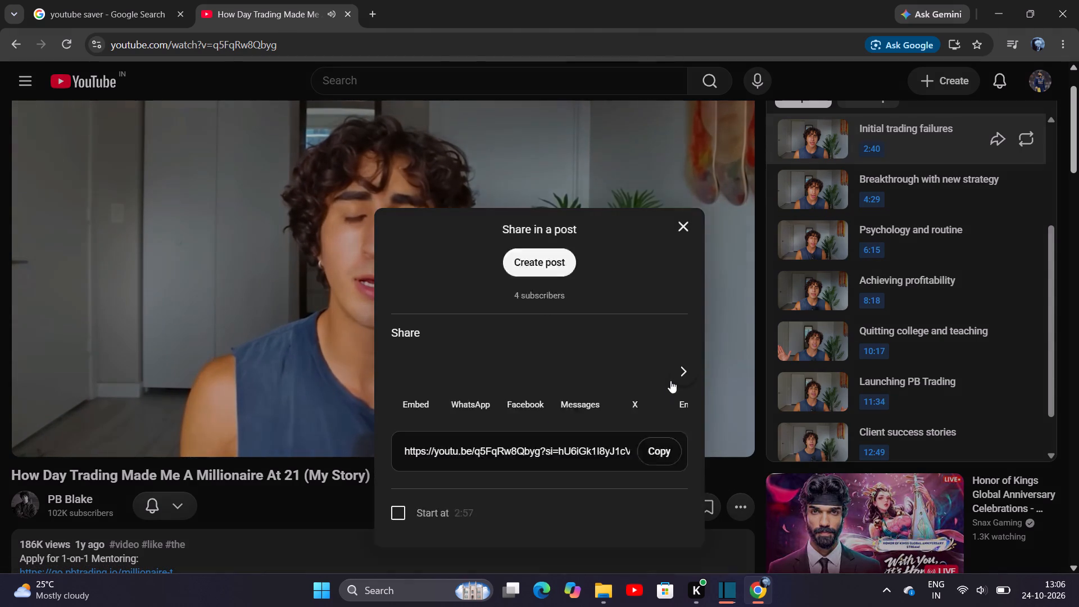
click(661, 393)
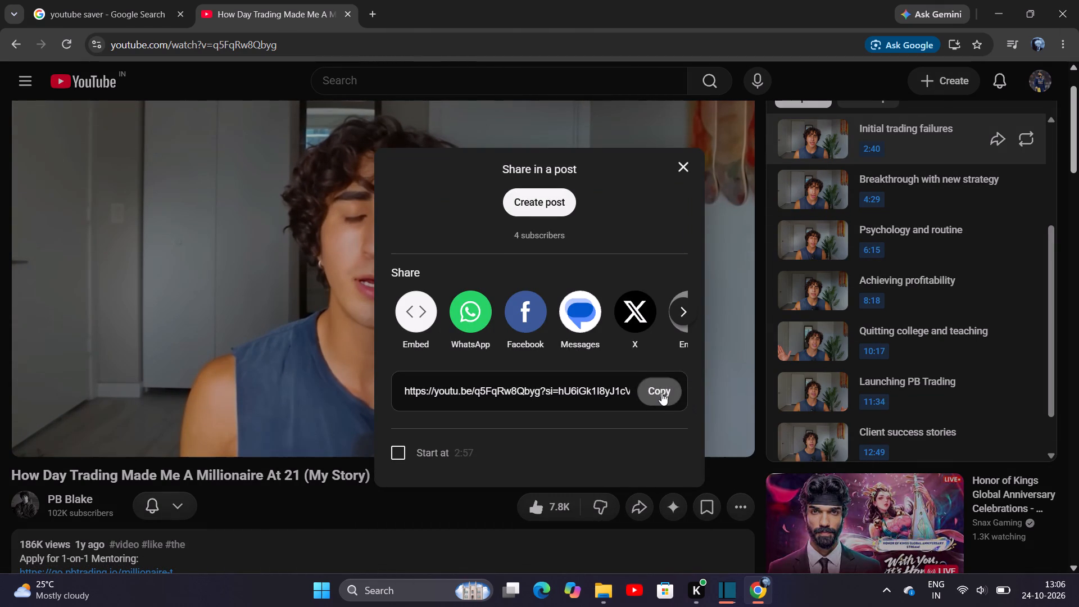
click(466, 180)
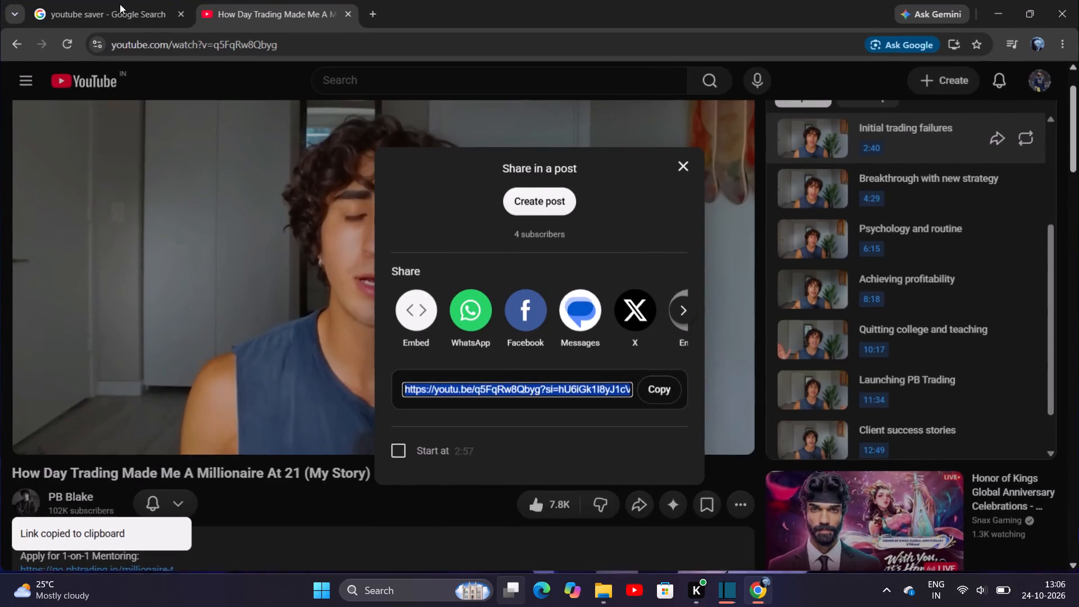
Download the video from the copied link as a 720P MP4 using the VidsSave site in the "youtube saver" search results.
click(120, 4)
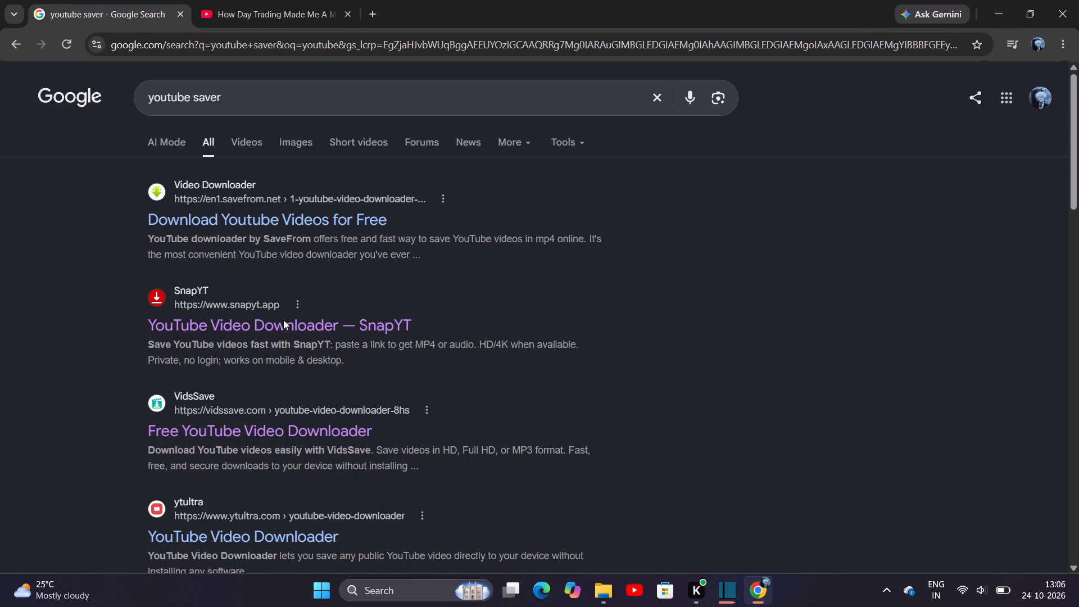
click(275, 432)
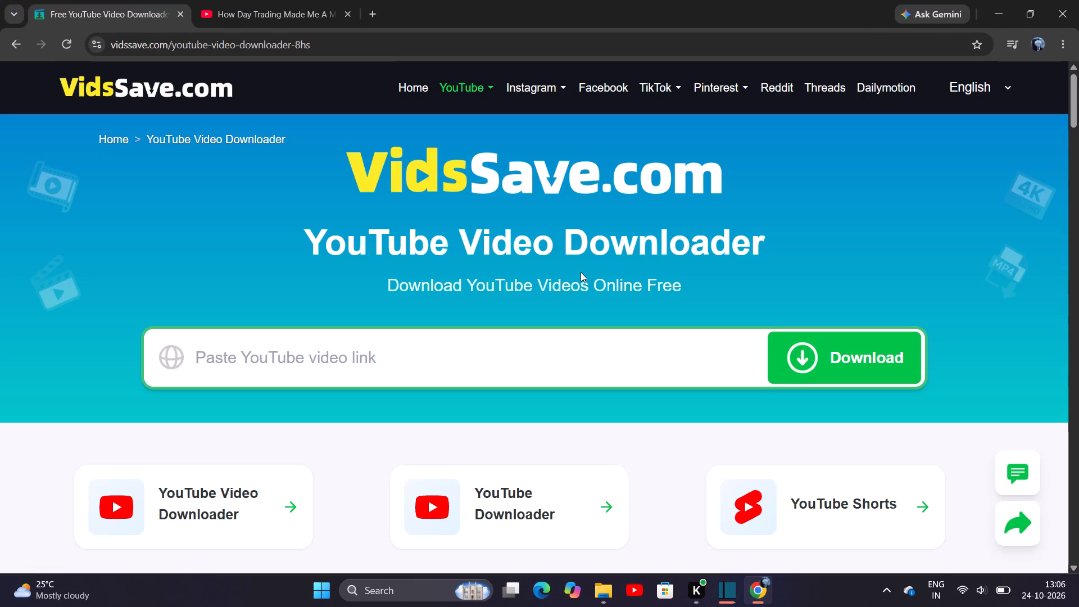
scroll(581, 272, down, 1)
click(548, 289)
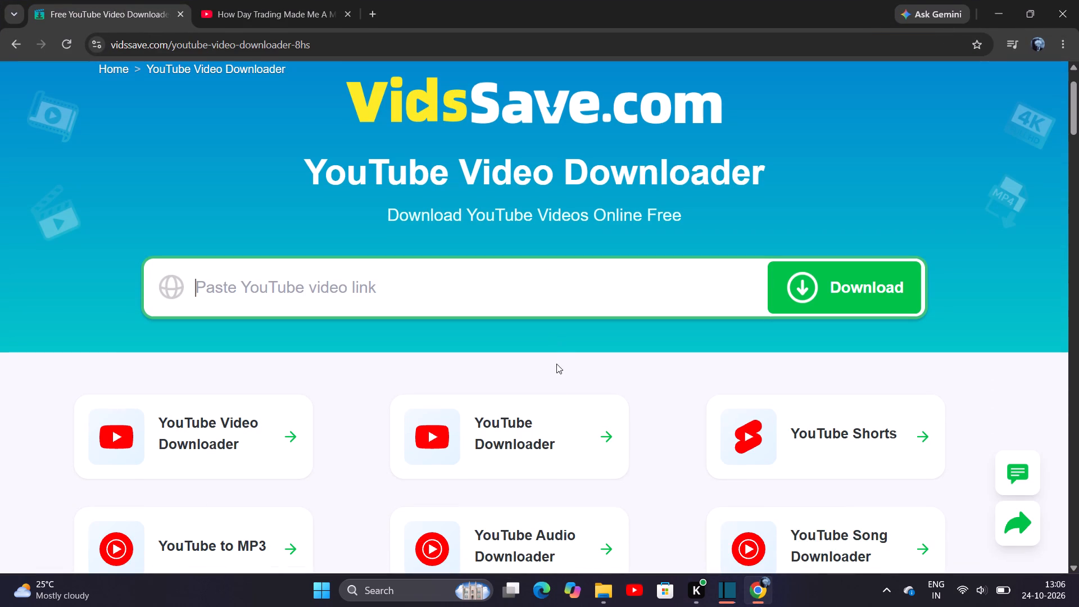
key(ctrl+v)
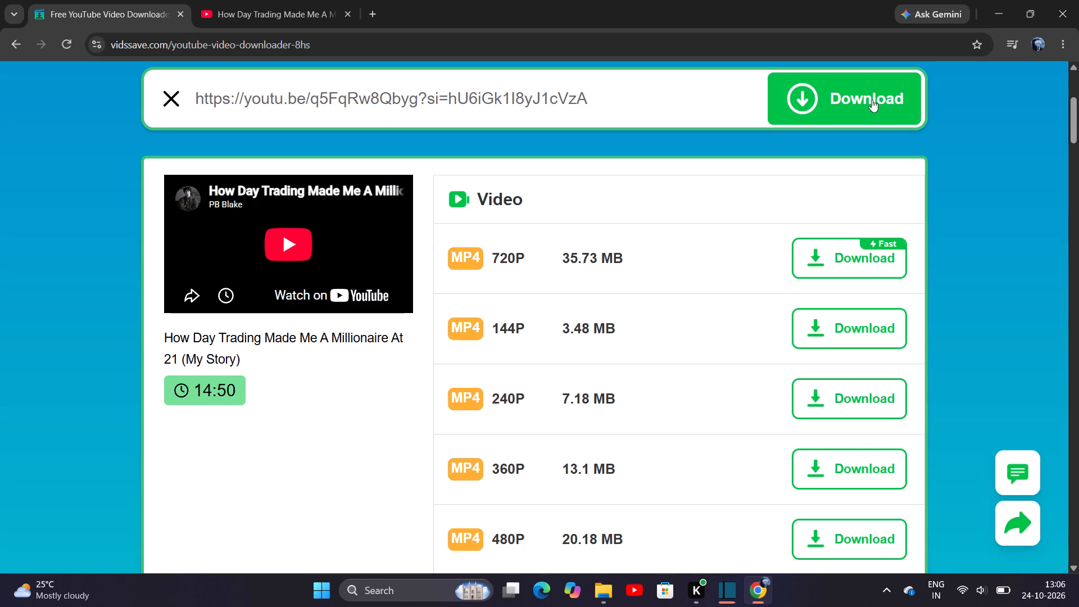
click(852, 93)
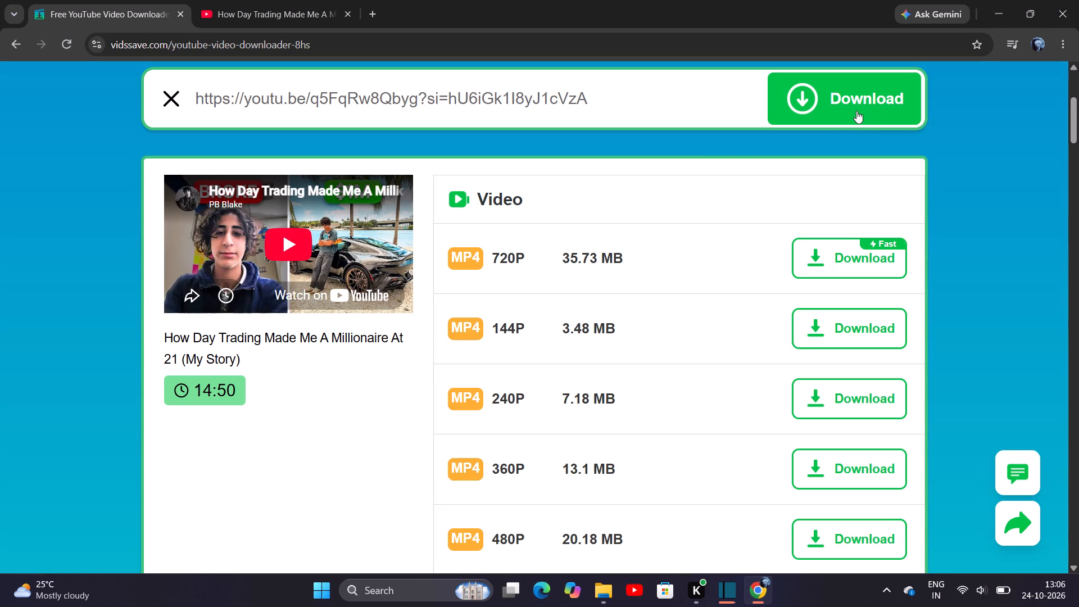
scroll(865, 193, down, 1)
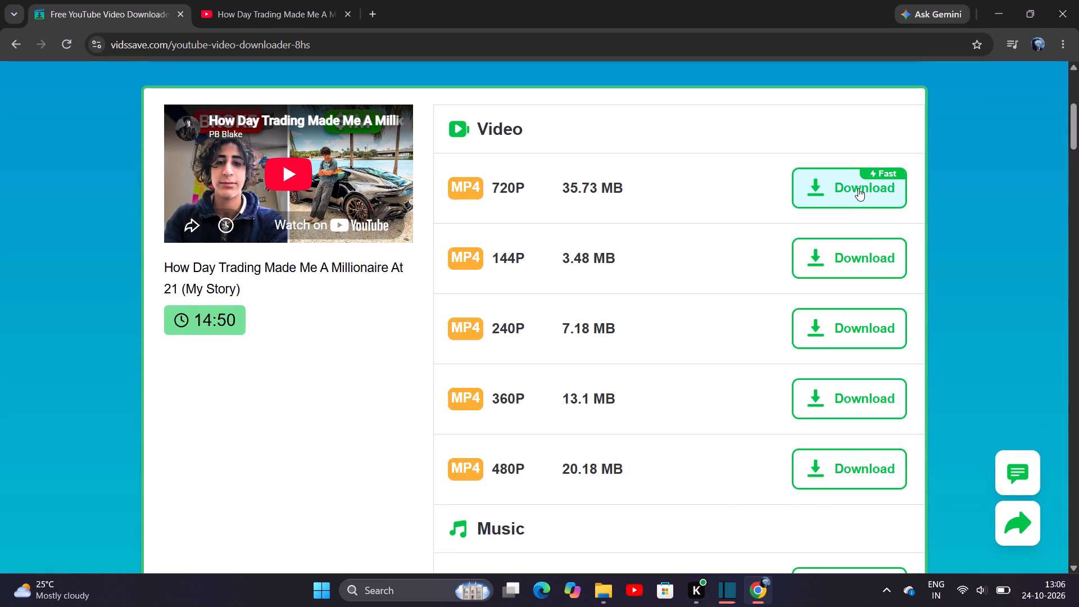
click(858, 188)
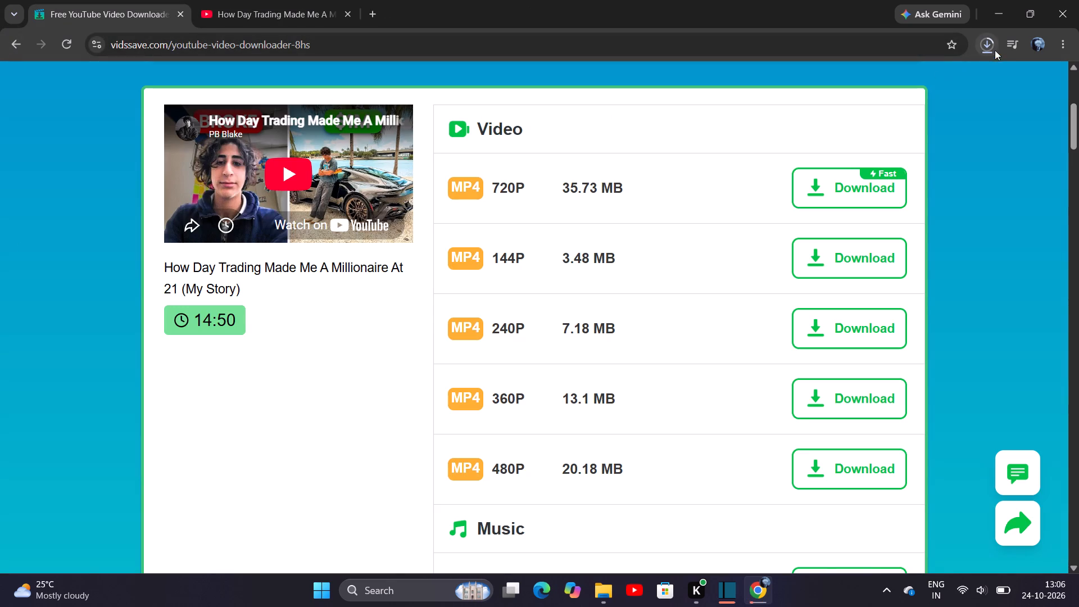
Open the downloaded 720P video from the recent download history to check it, and close Media Player.
click(993, 46)
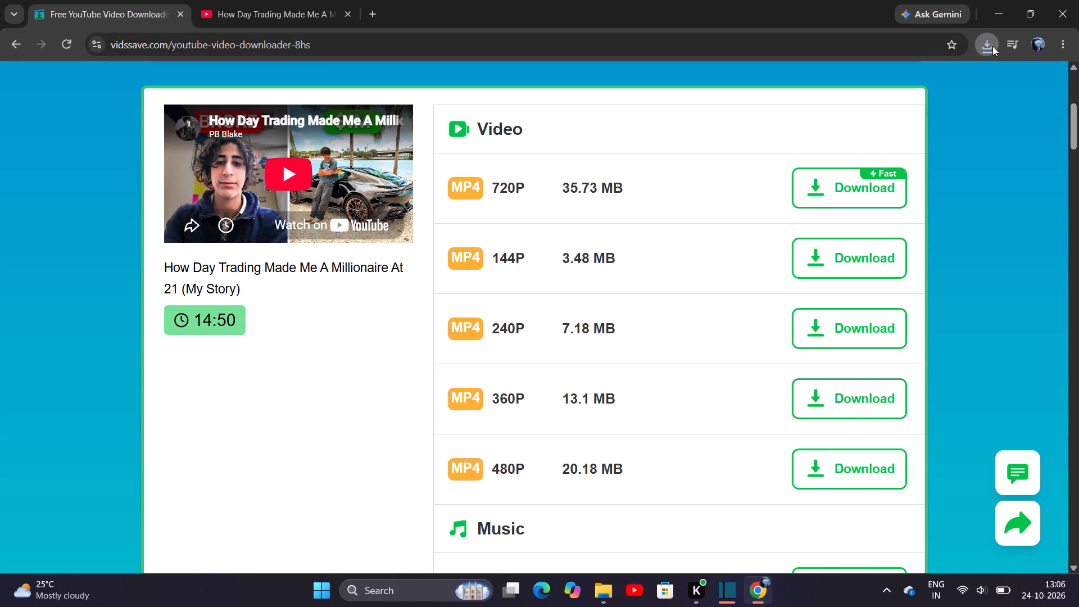
click(991, 46)
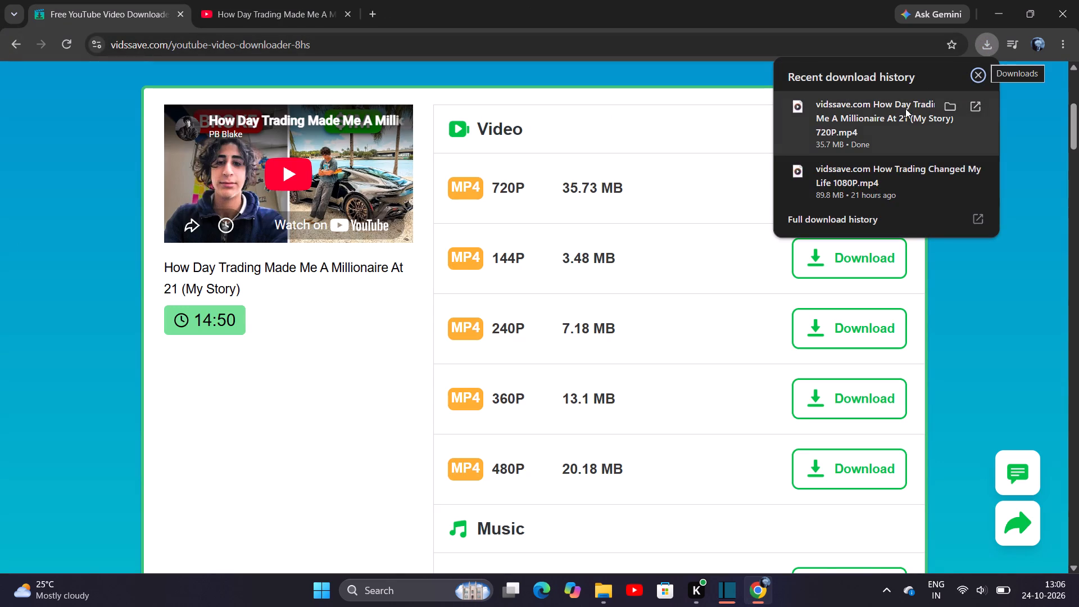
click(904, 114)
click(904, 114)
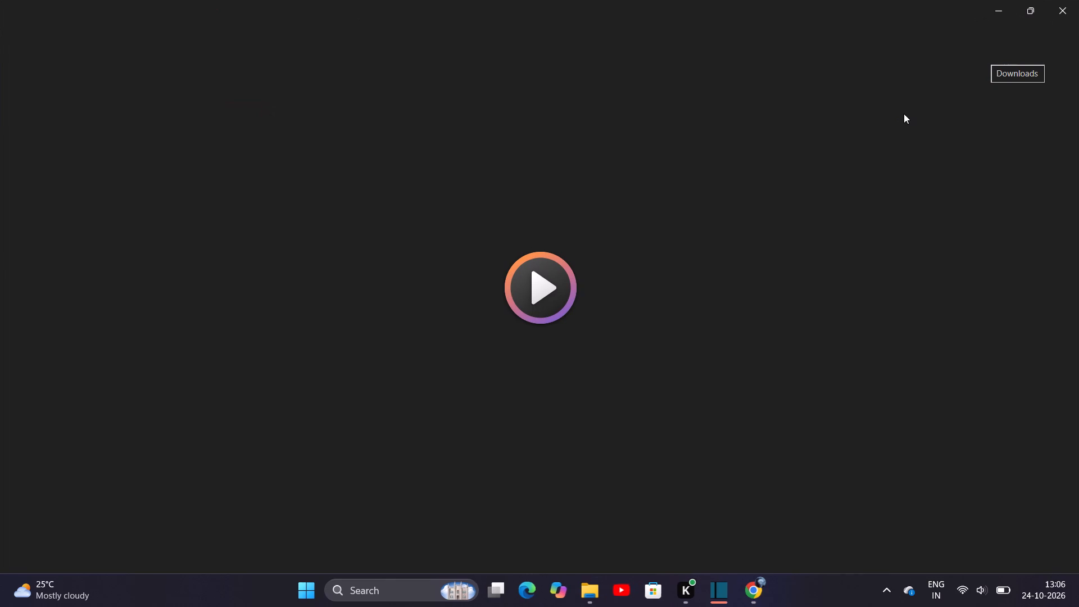
click(1063, 7)
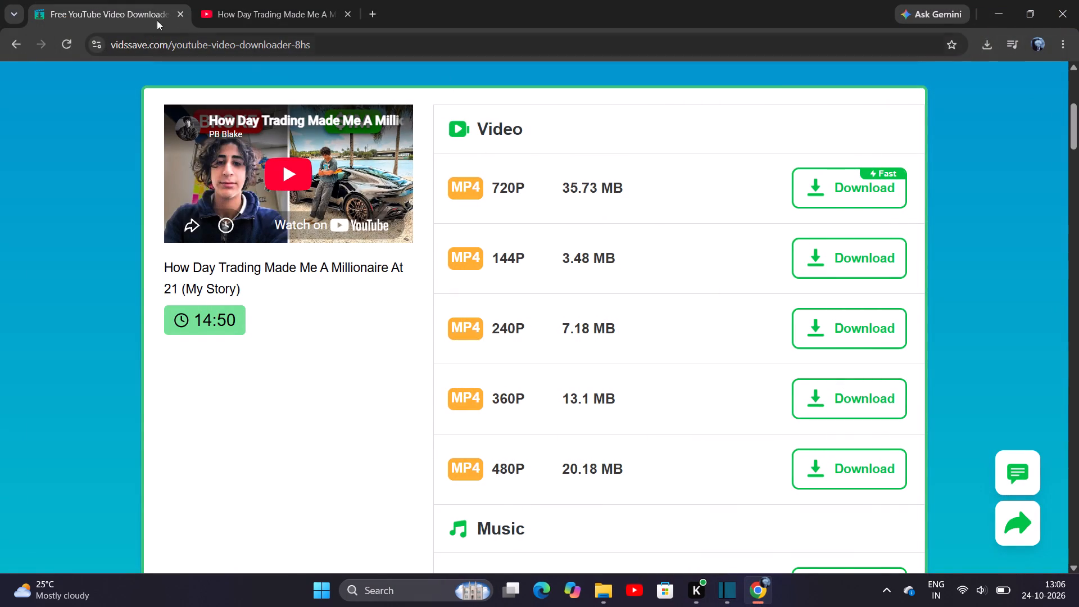
Close the YouTube video page and the VidsSave page.
click(348, 11)
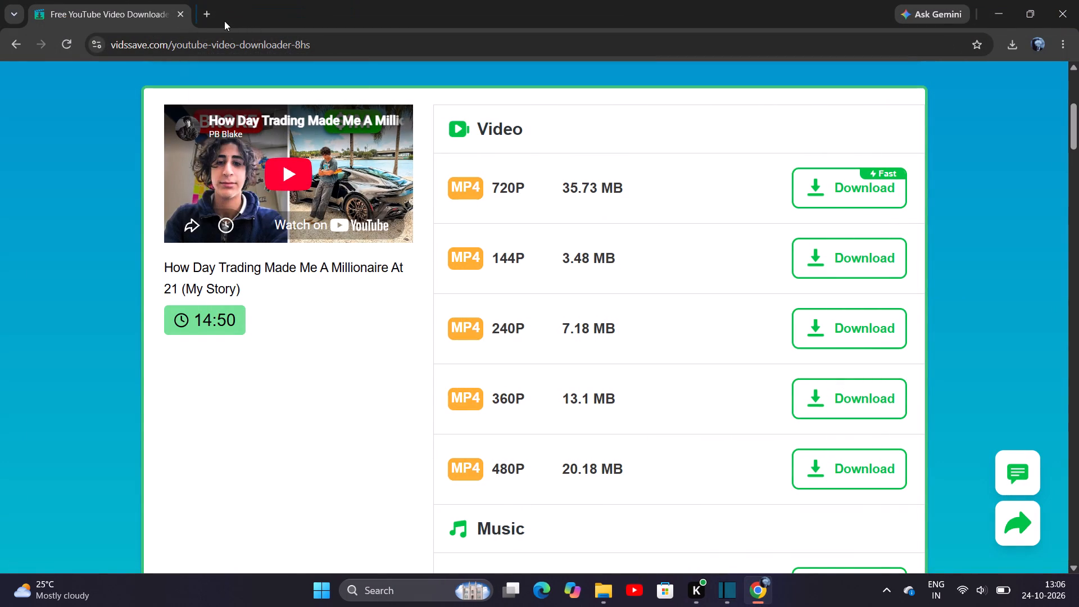
click(179, 15)
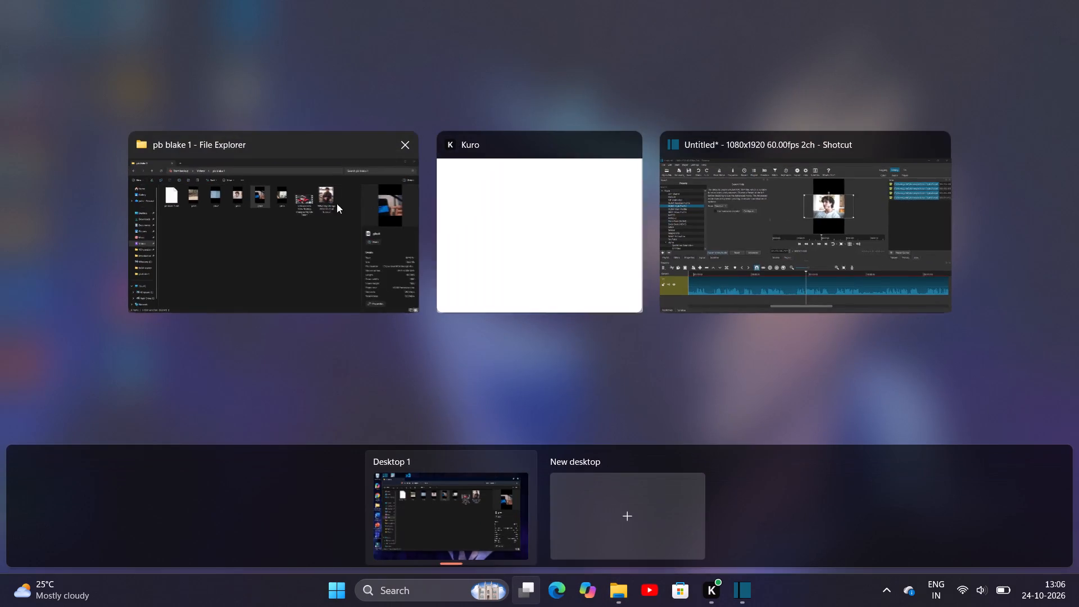
In File Explorer, copy the VidsSave "How Day Trading Made Me A Millionaire At 21 (My Story) 720P" file from the Downloads folder.
click(293, 206)
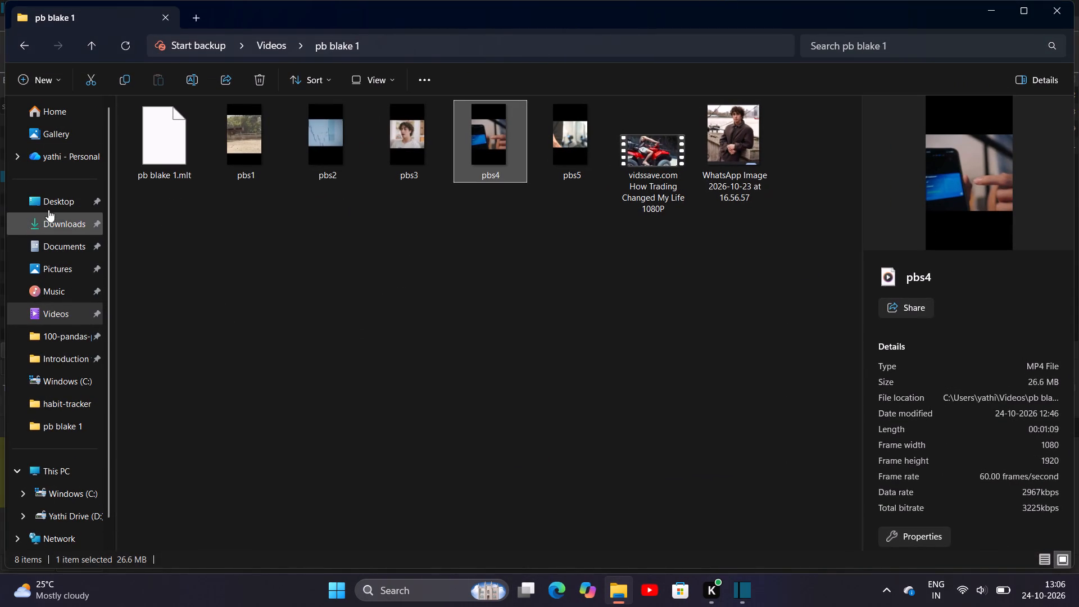
click(51, 204)
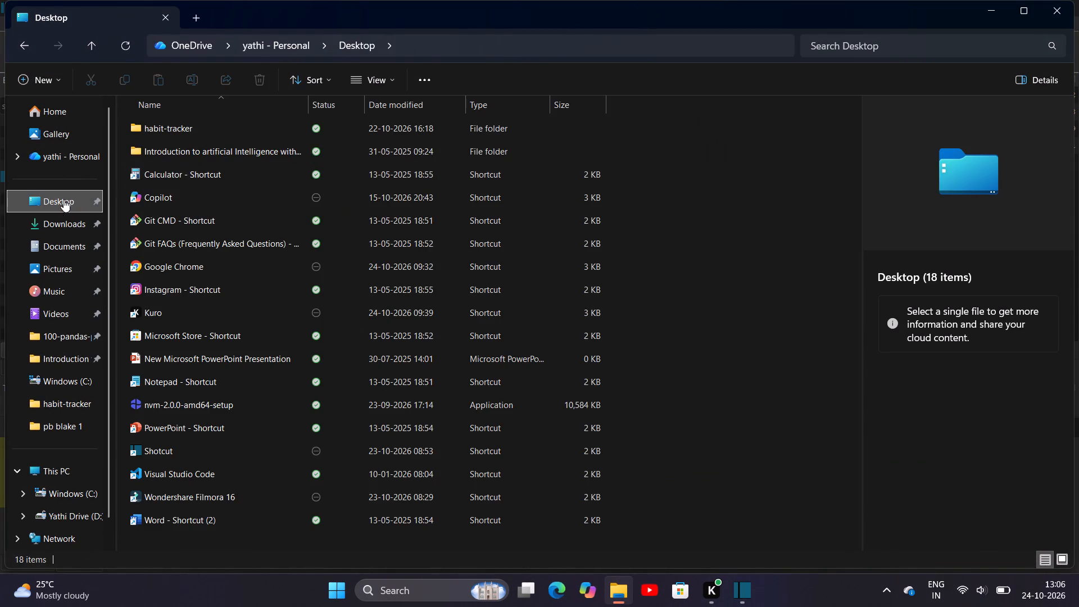
click(73, 227)
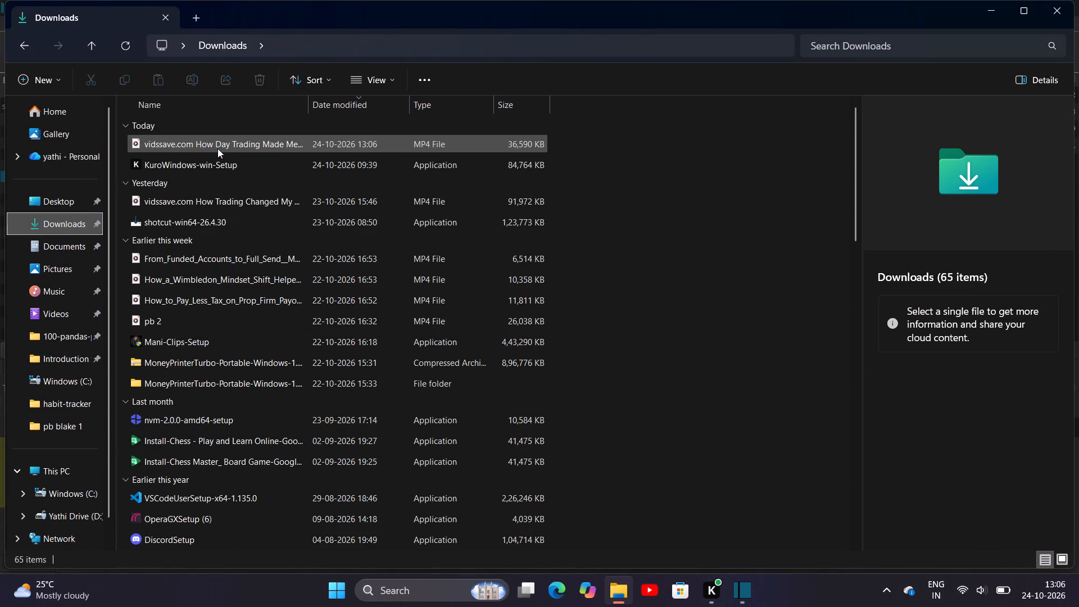
click(217, 148)
click(217, 148)
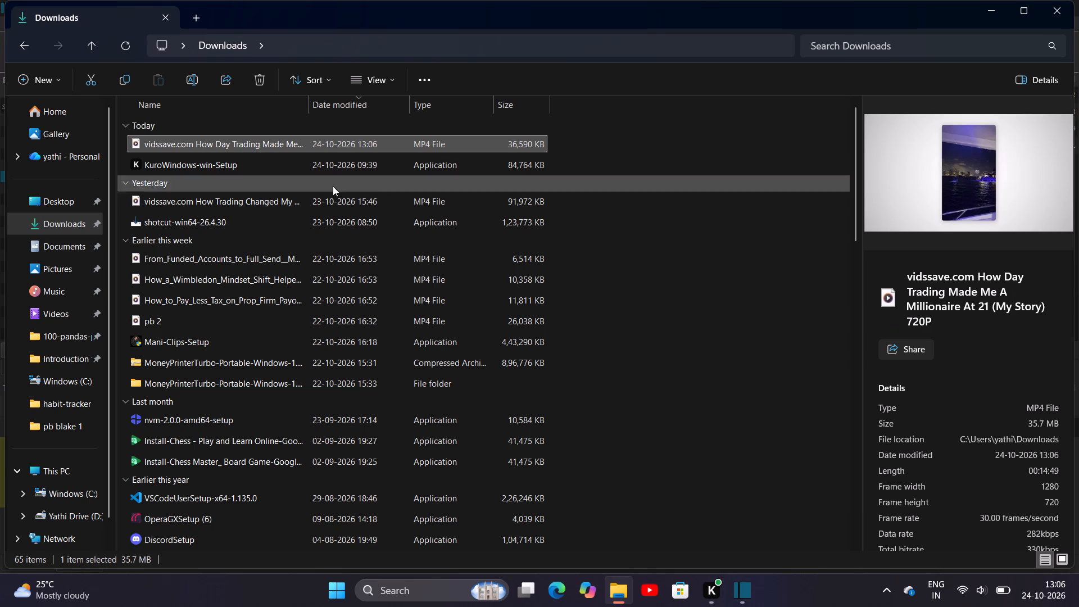
click(623, 204)
drag(452, 146, 166, 225)
click(801, 228)
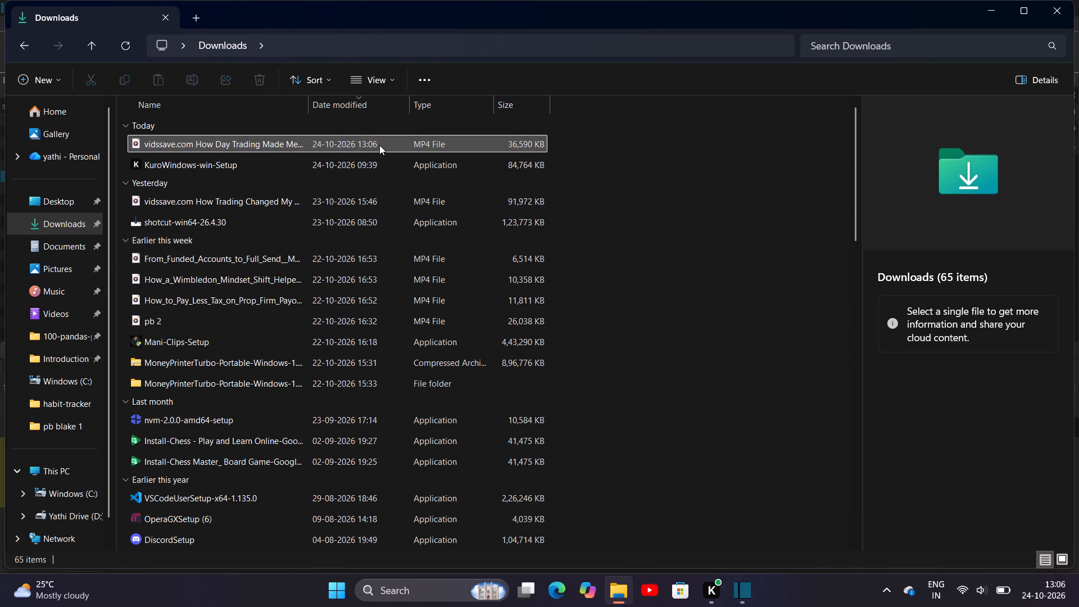
click(379, 145)
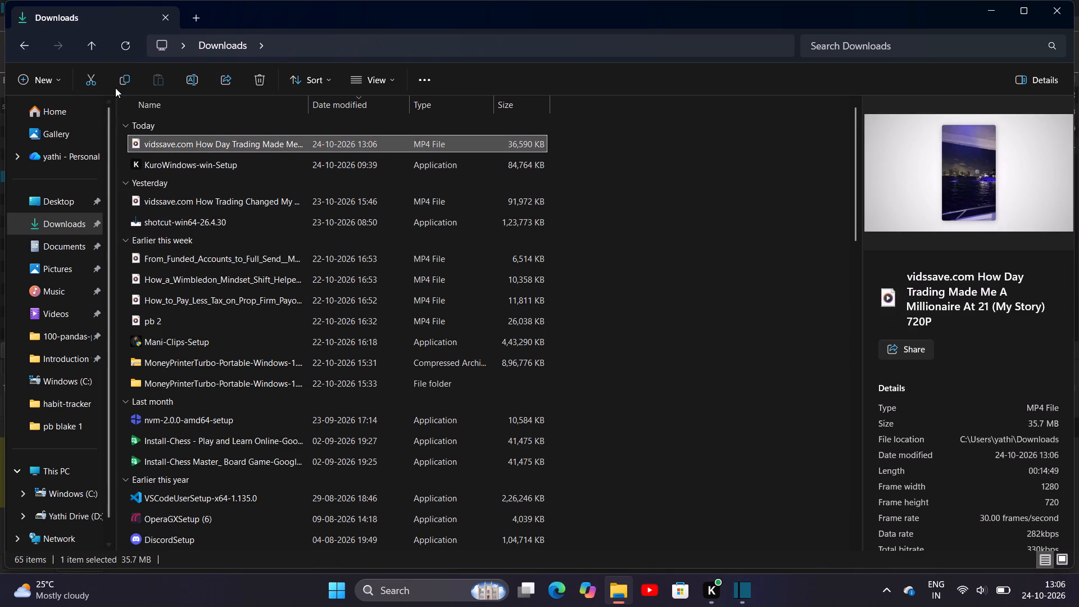
click(127, 81)
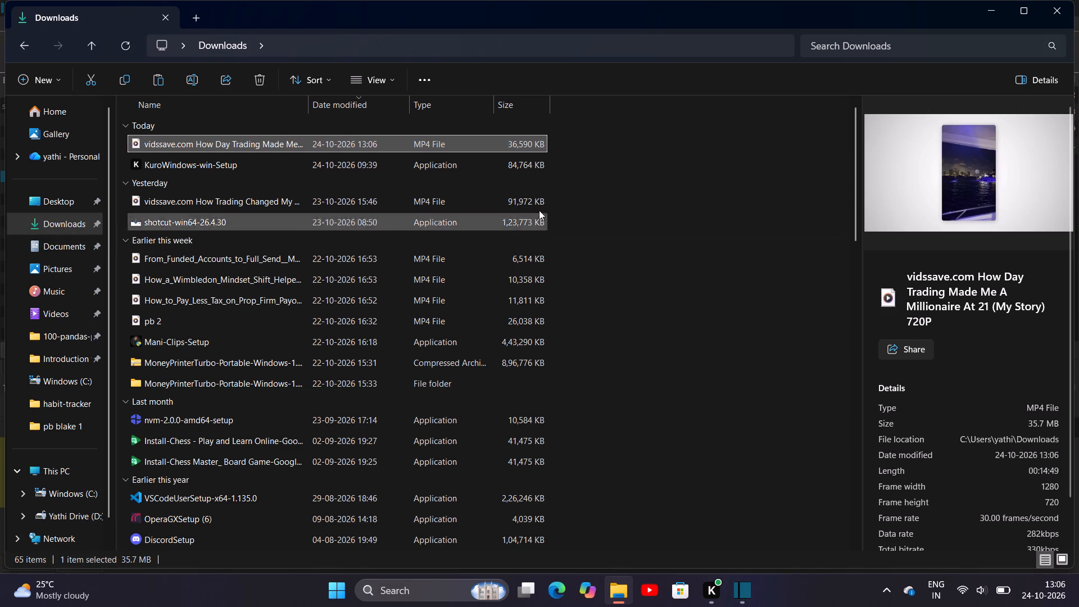
Paste the copied "How Day Trading Made Me A Millionaire At 21 (My Story) 720P" video into the pb blake 1 folder under Videos.
click(75, 306)
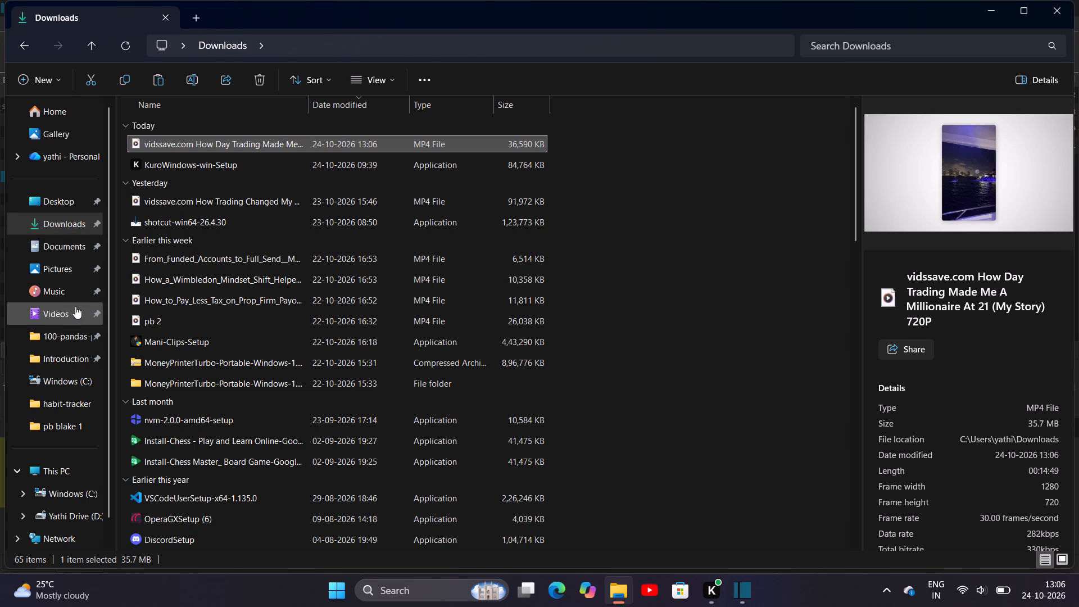
double_click(168, 163)
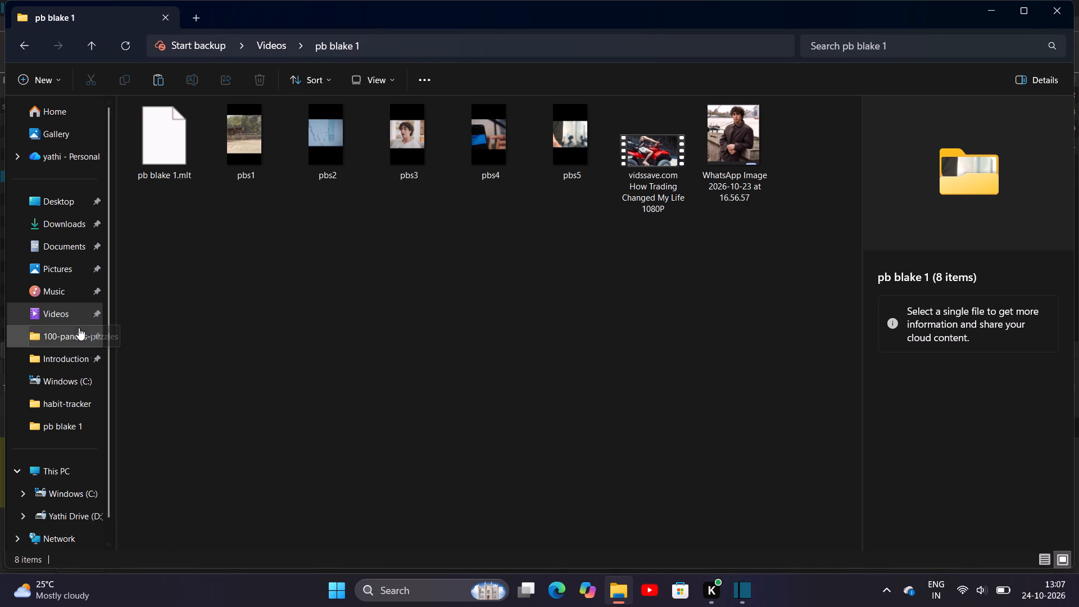
click(414, 78)
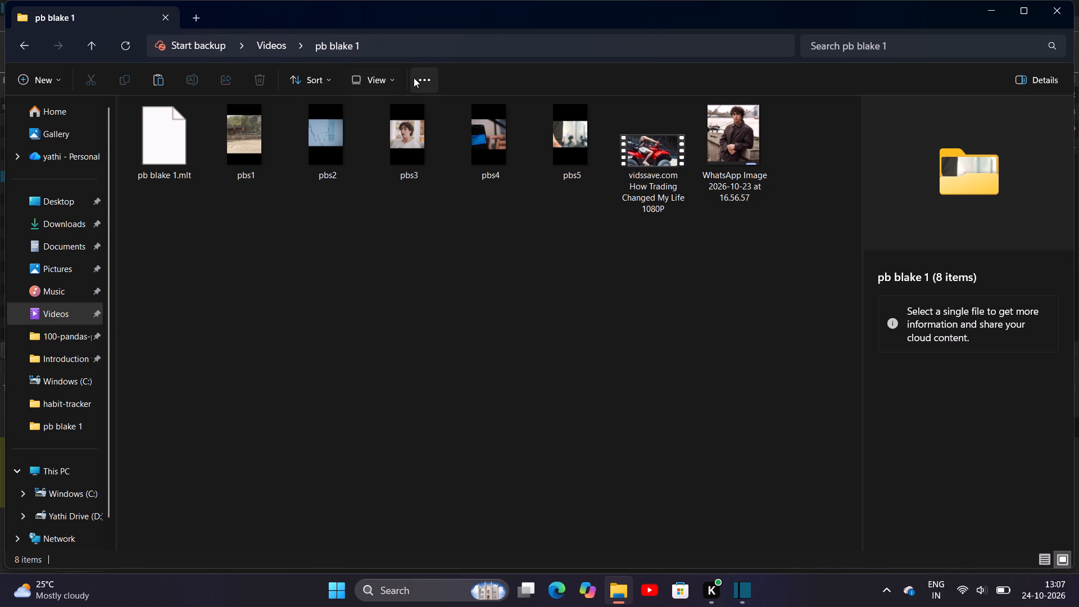
click(477, 246)
click(385, 73)
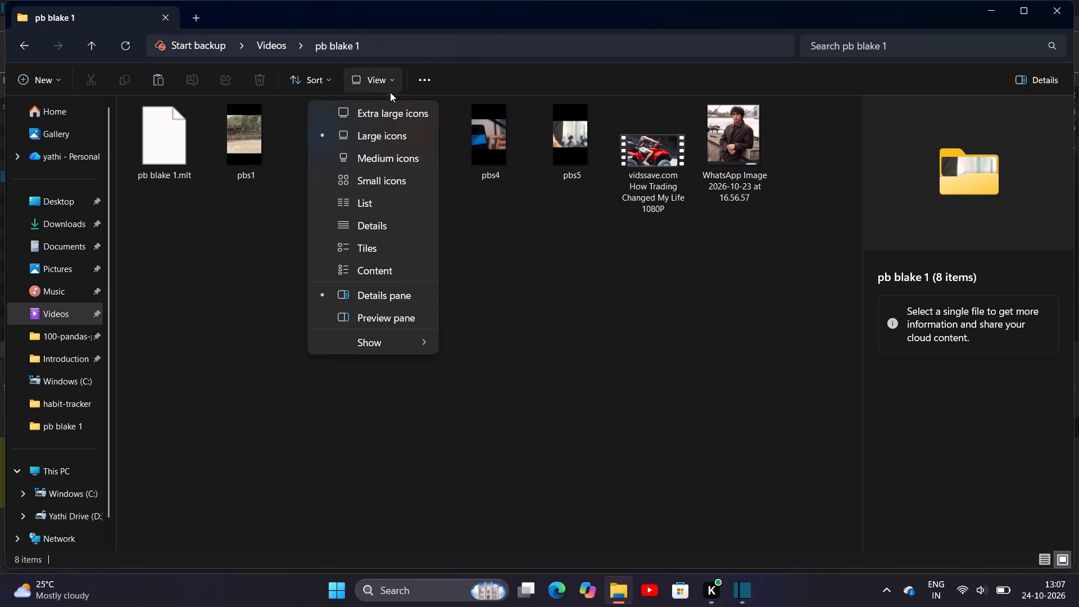
click(468, 232)
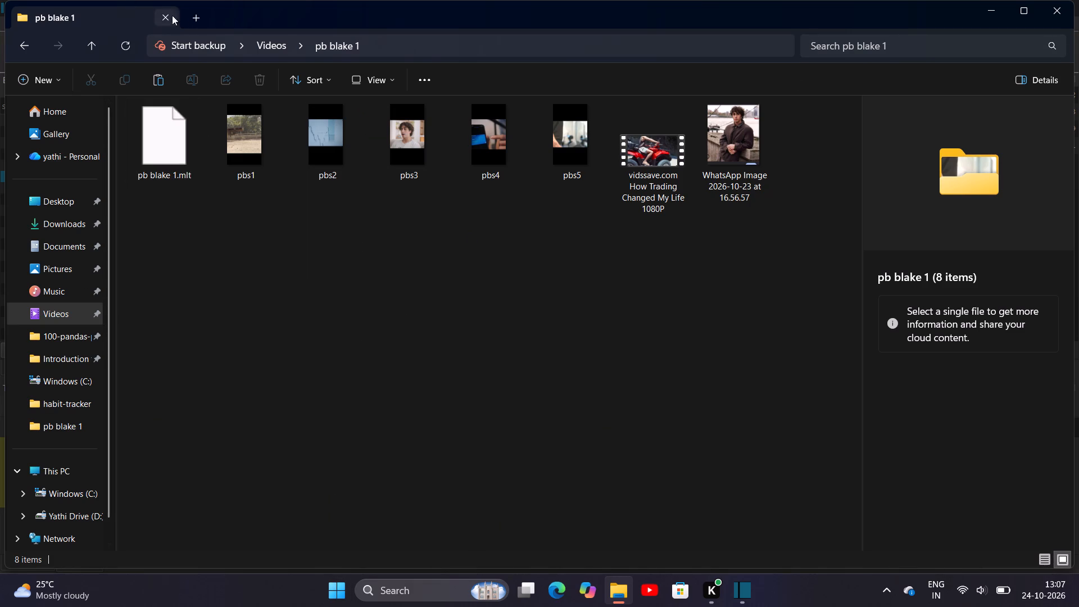
click(27, 46)
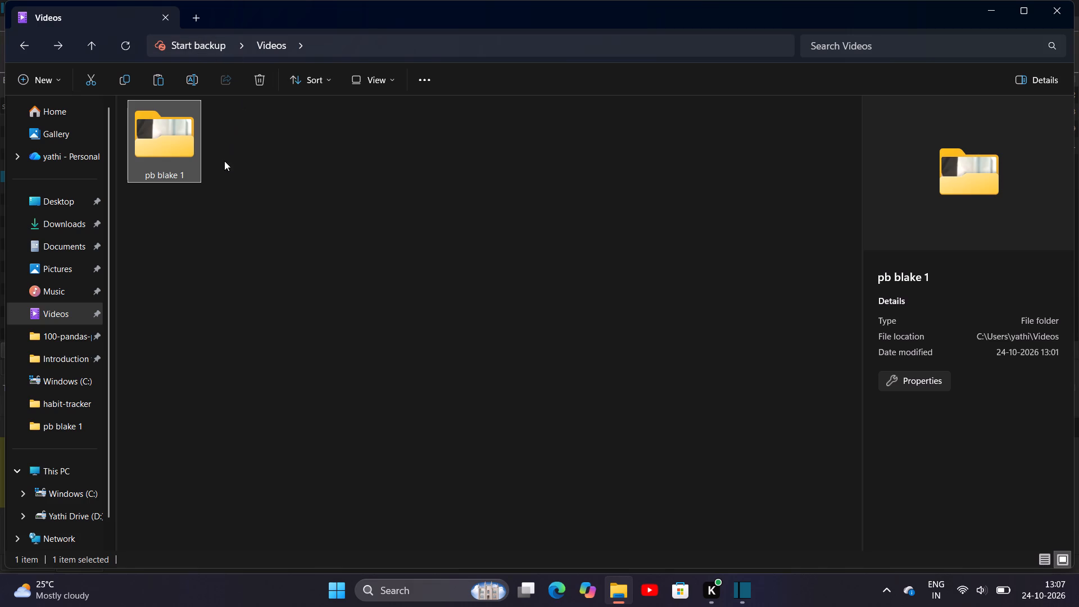
right_click(209, 214)
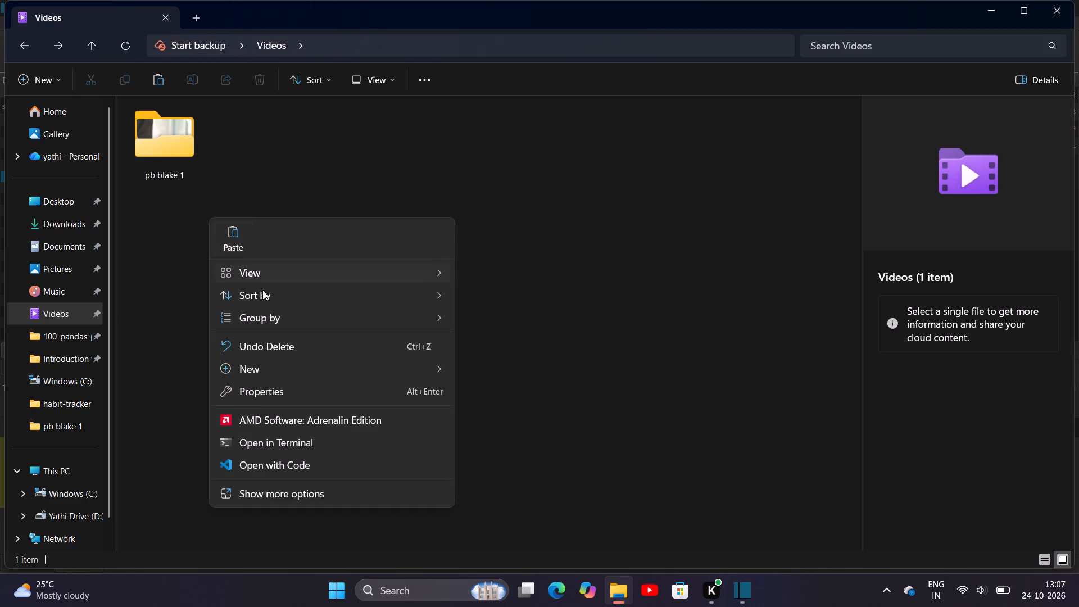
click(318, 495)
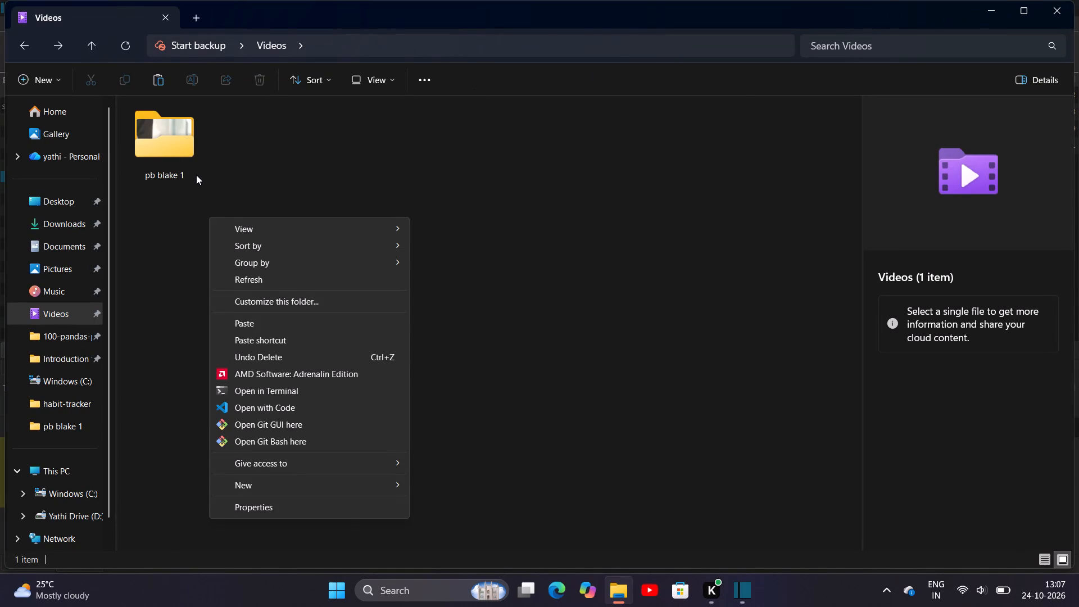
double_click(166, 119)
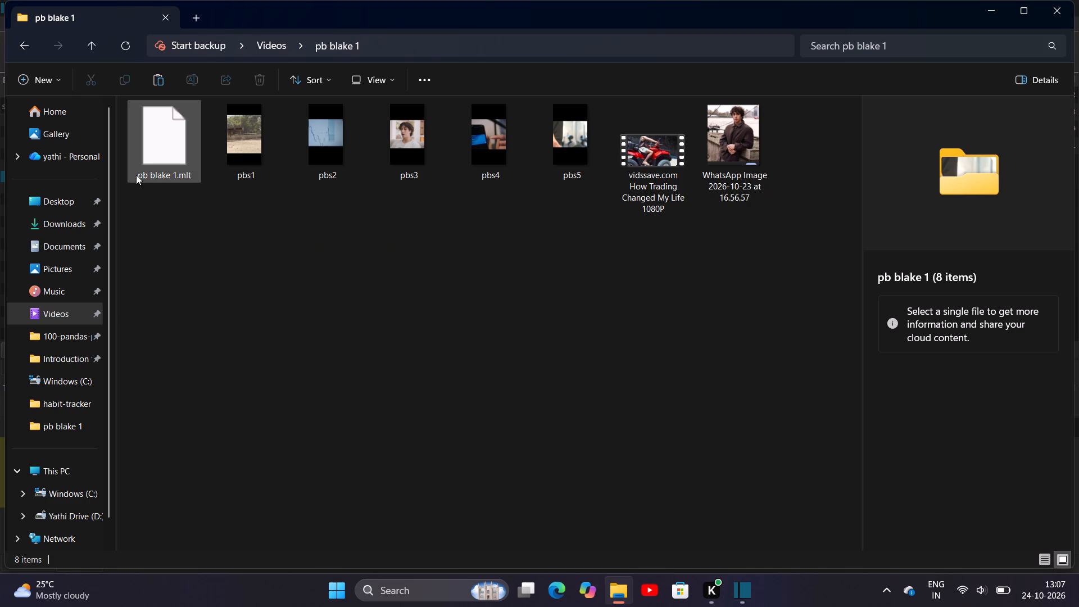
click(156, 78)
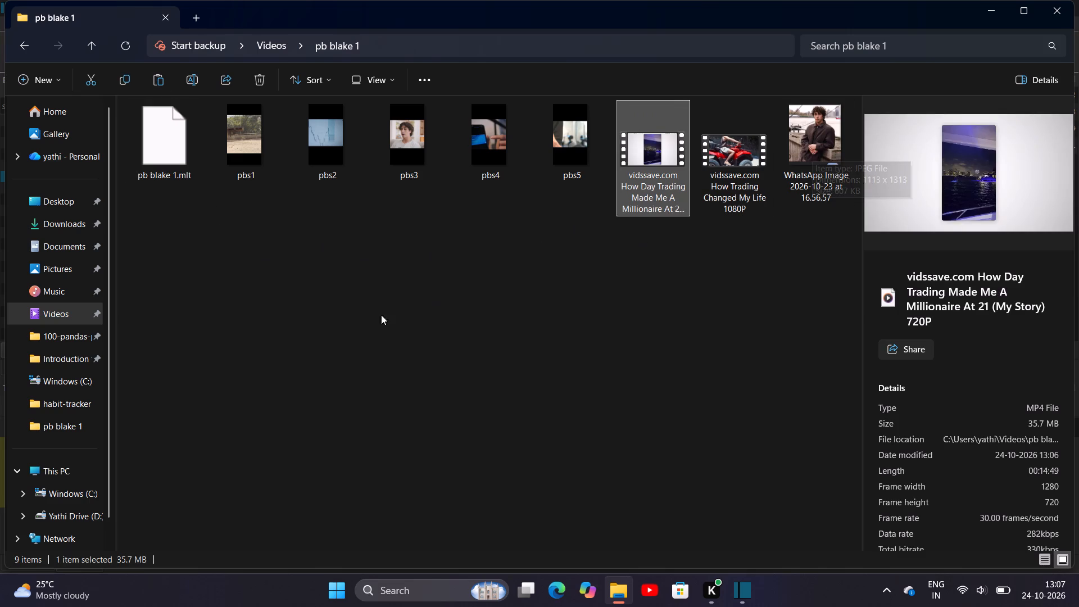
click(645, 166)
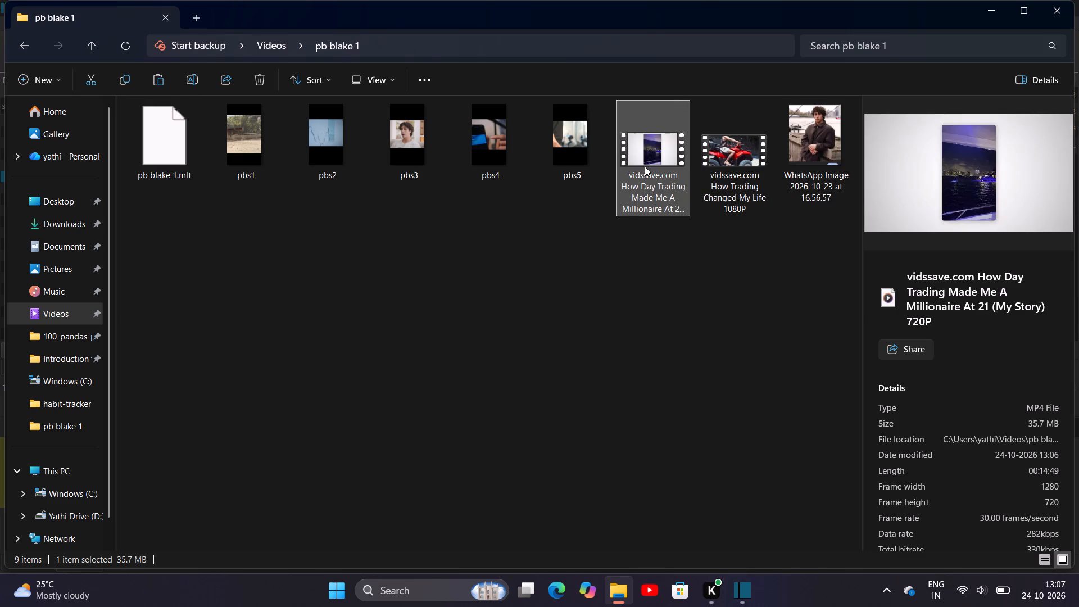
click(476, 289)
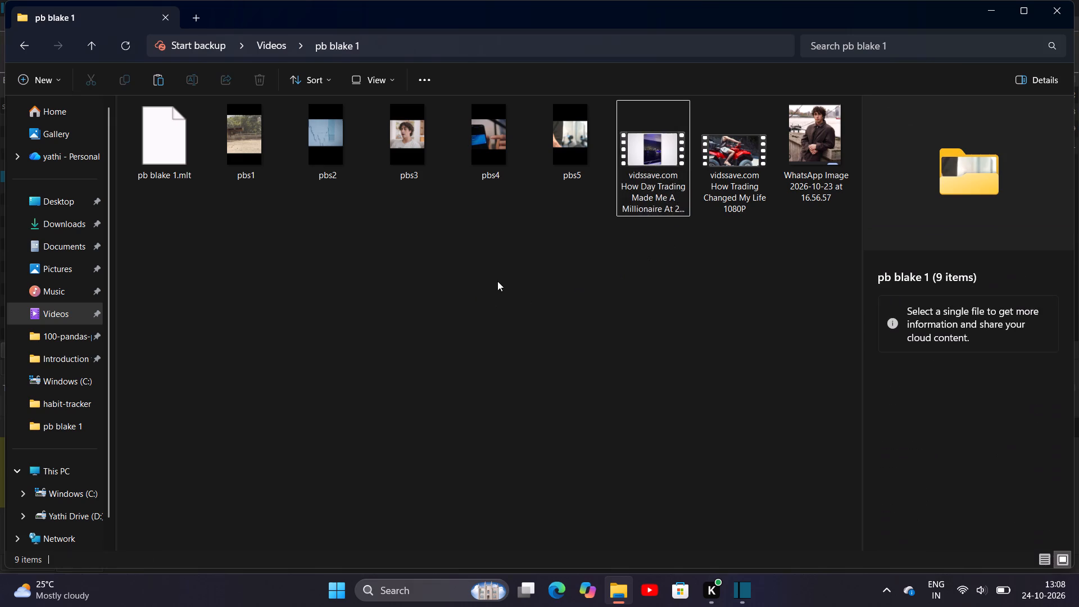
Play the pasted 720P video briefly to check it, close Media Player, and switch to Shotcut.
double_click(656, 165)
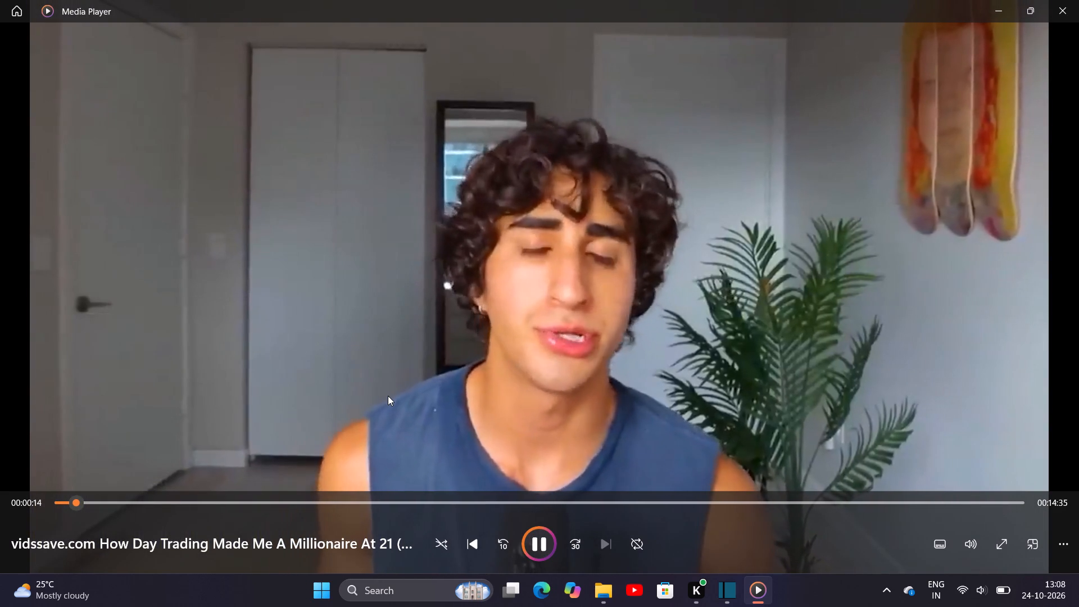
drag(615, 368, 613, 373)
click(531, 374)
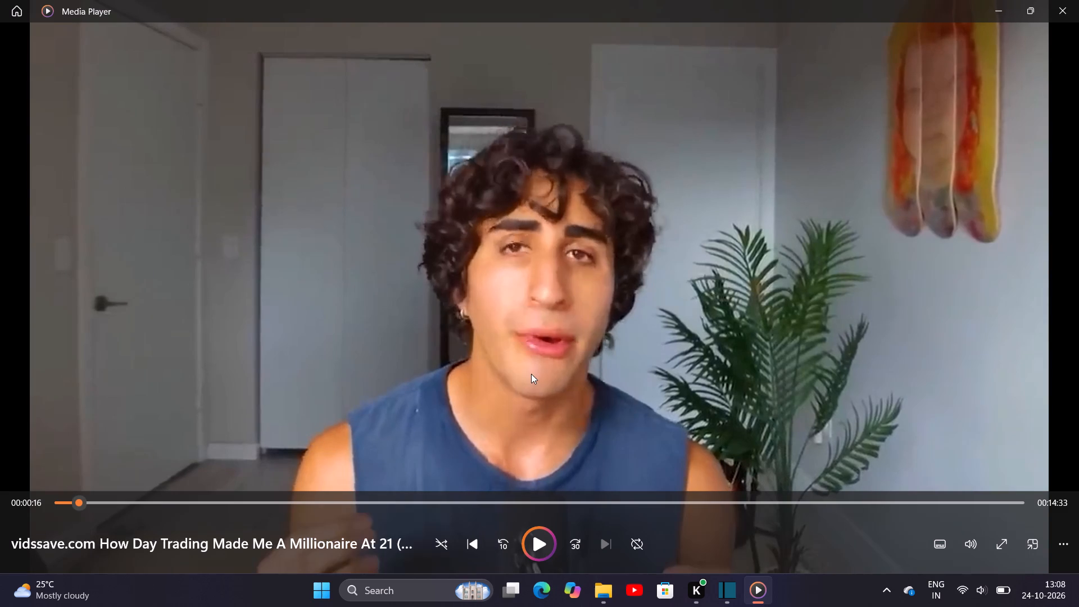
click(529, 374)
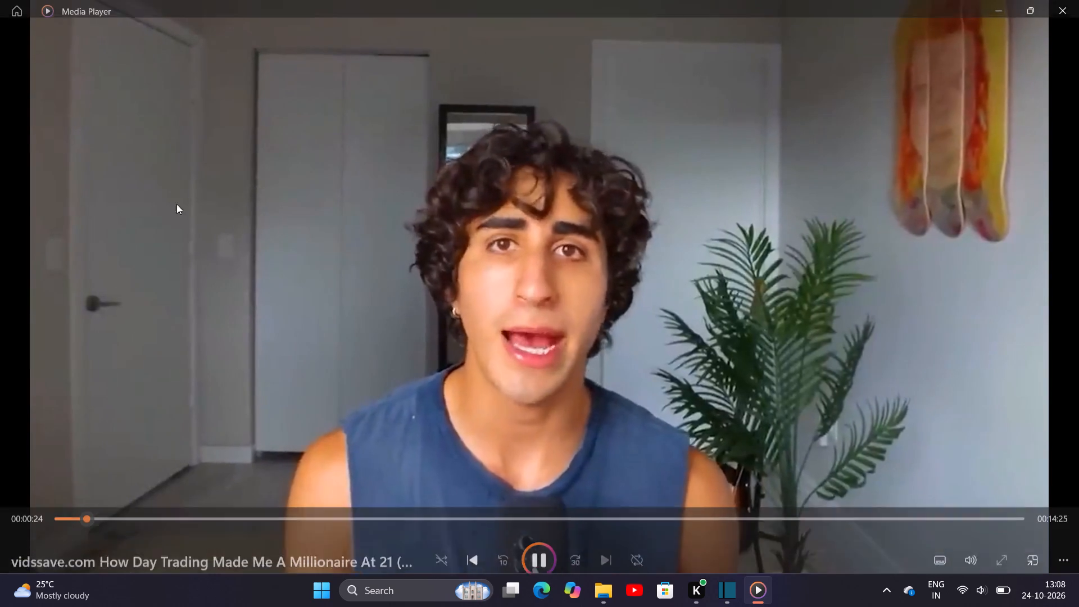
key(Escape)
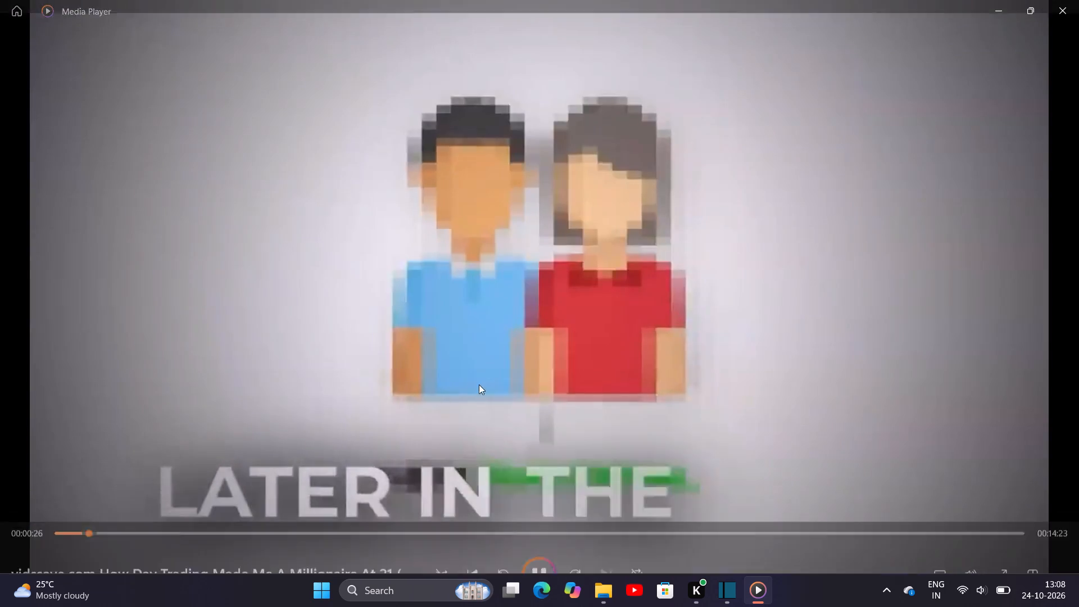
click(465, 365)
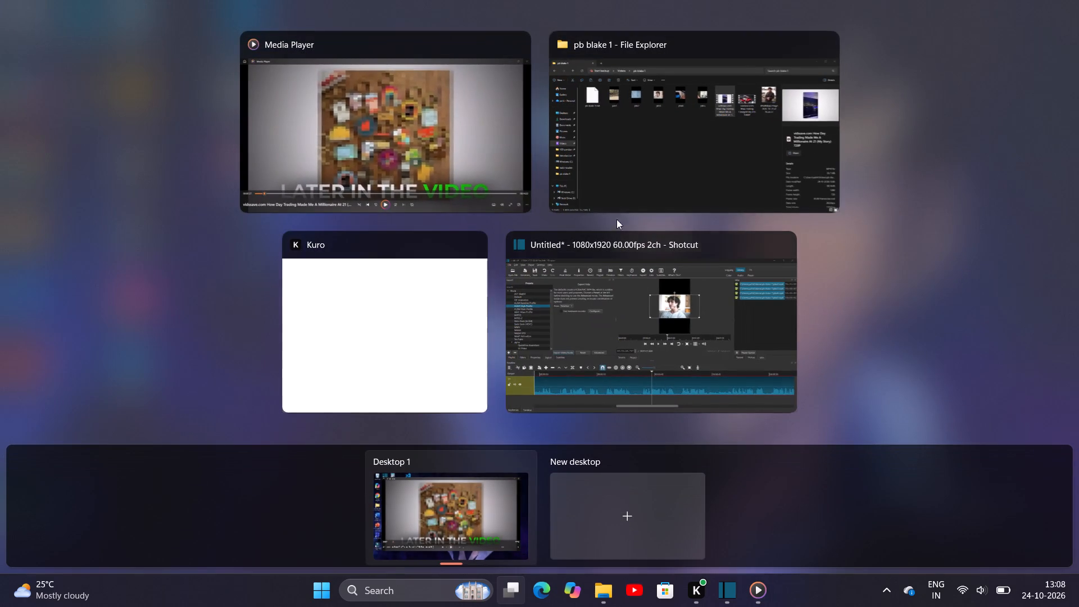
click(512, 49)
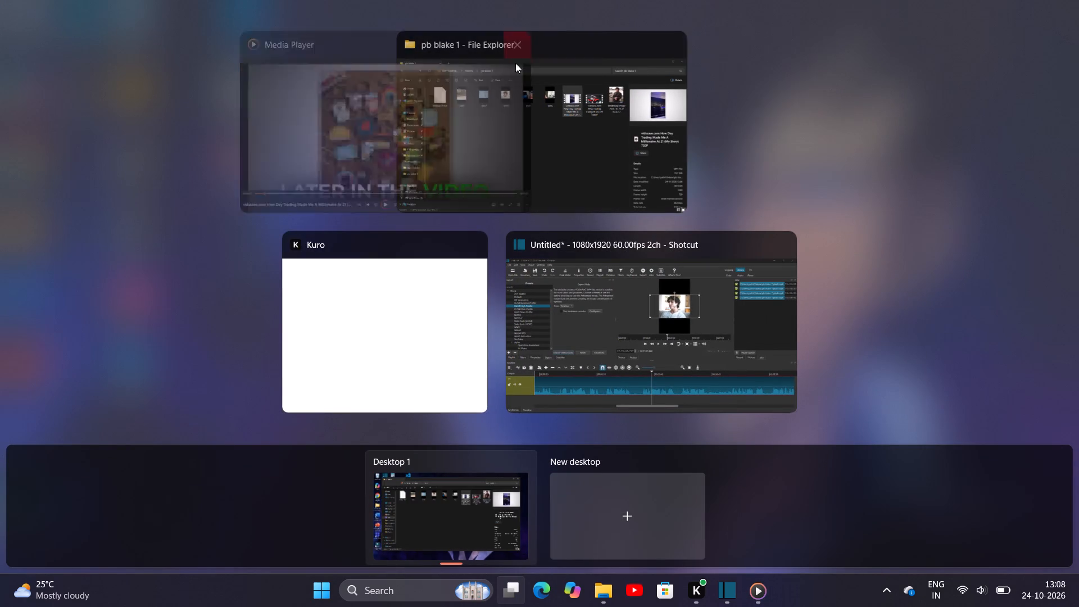
click(559, 288)
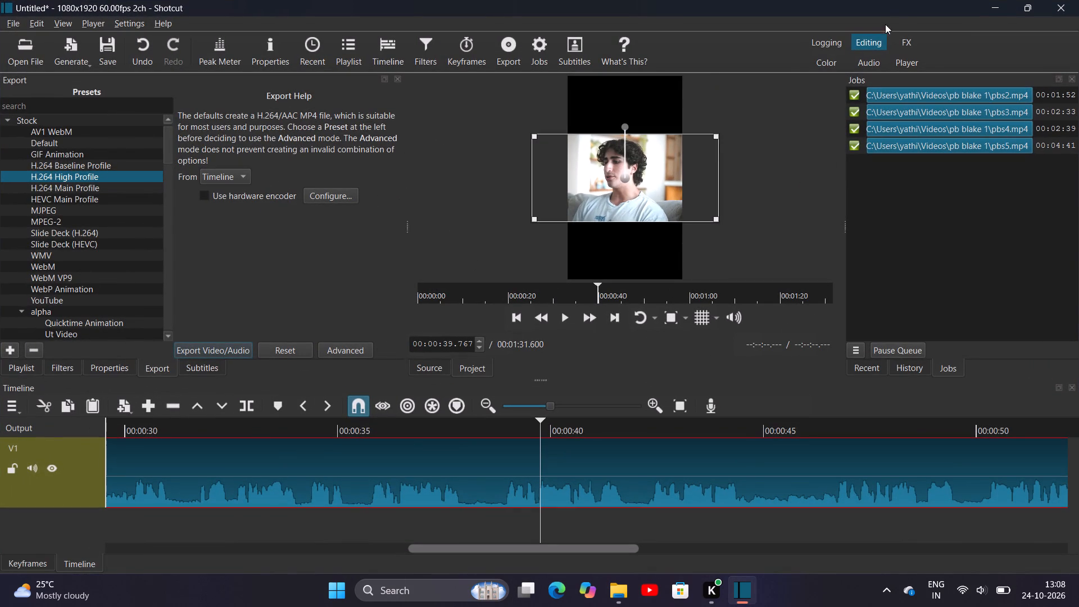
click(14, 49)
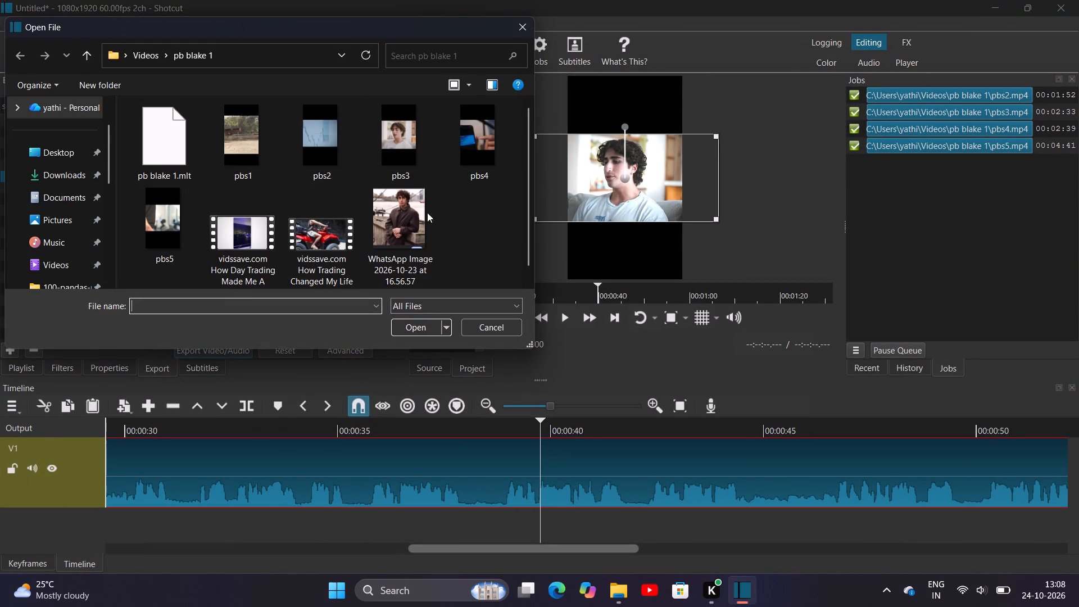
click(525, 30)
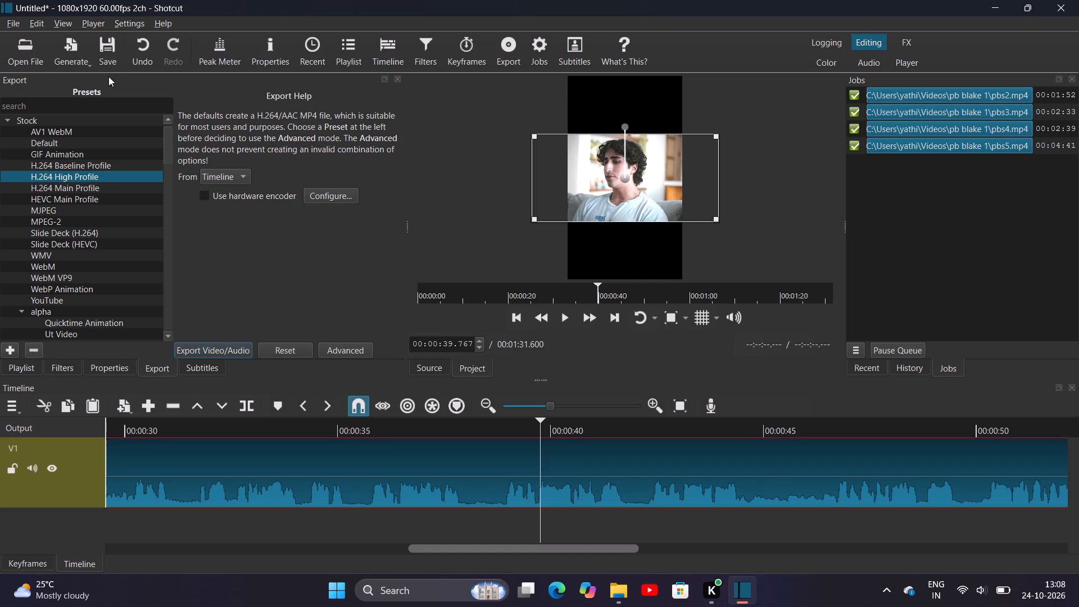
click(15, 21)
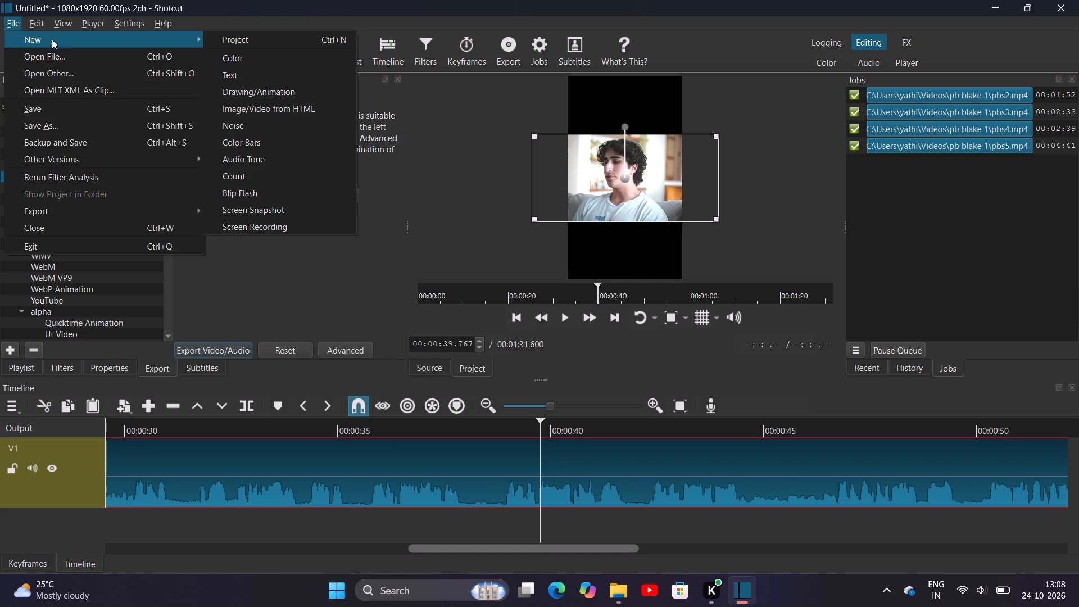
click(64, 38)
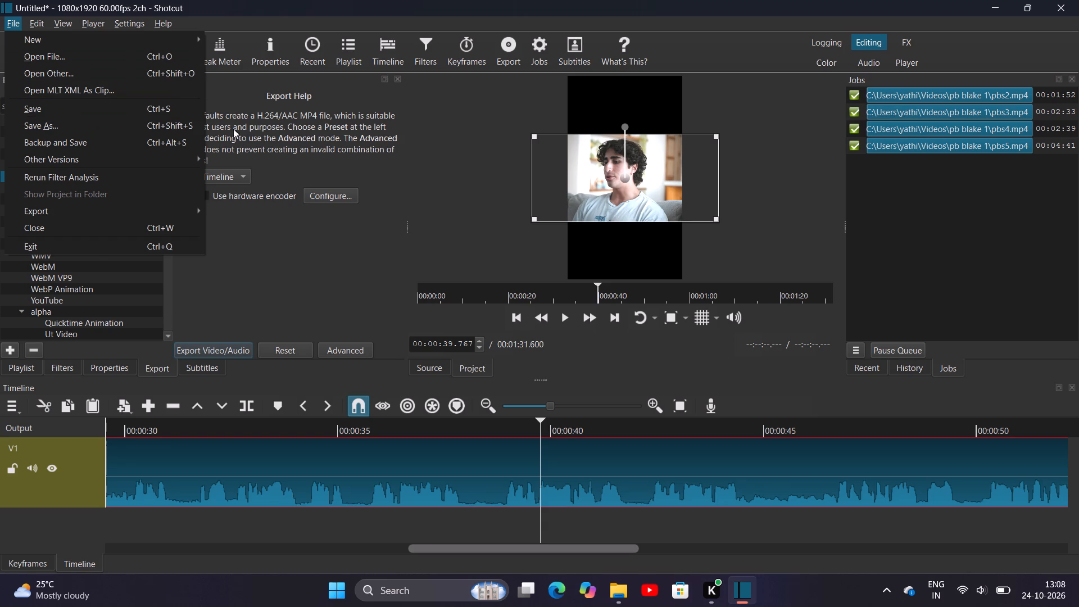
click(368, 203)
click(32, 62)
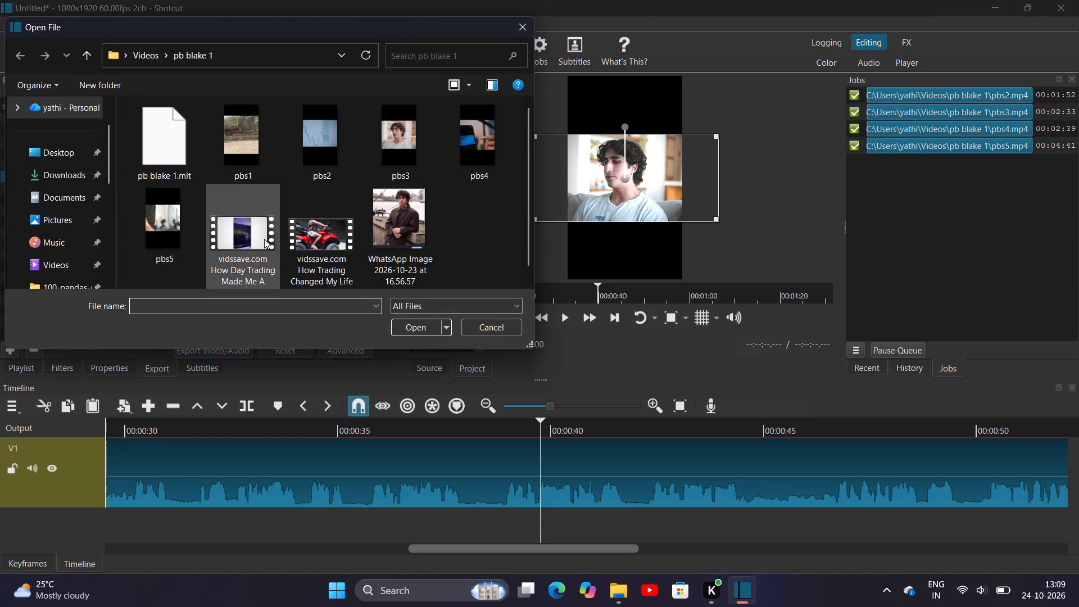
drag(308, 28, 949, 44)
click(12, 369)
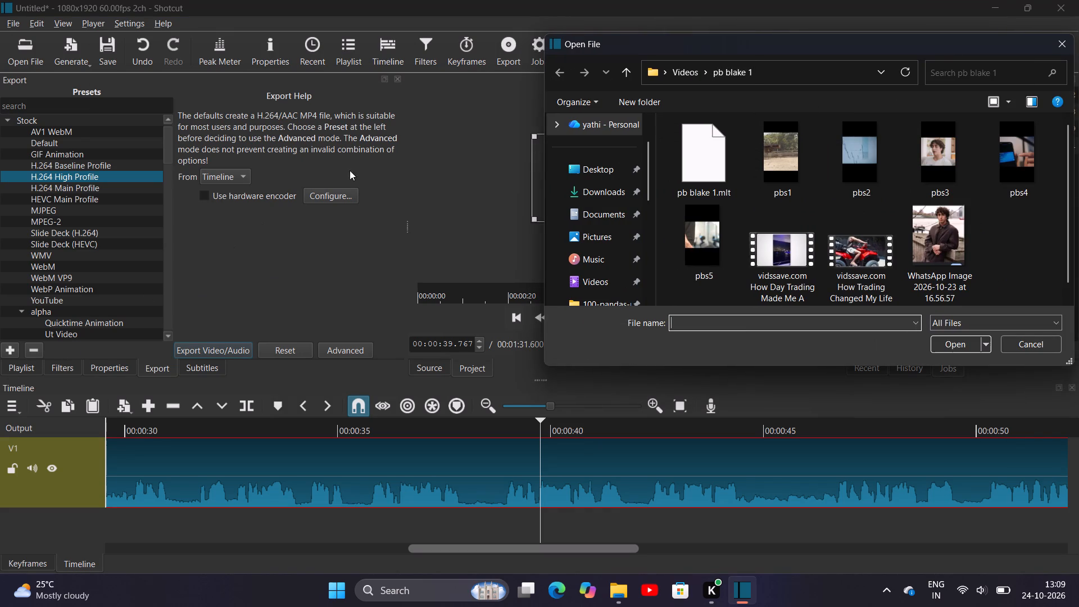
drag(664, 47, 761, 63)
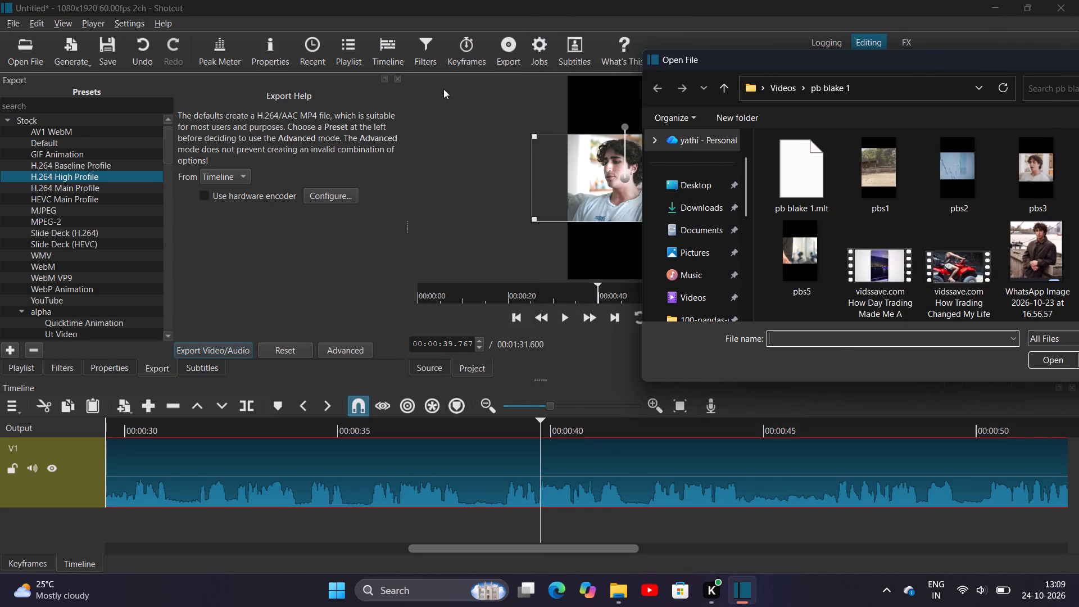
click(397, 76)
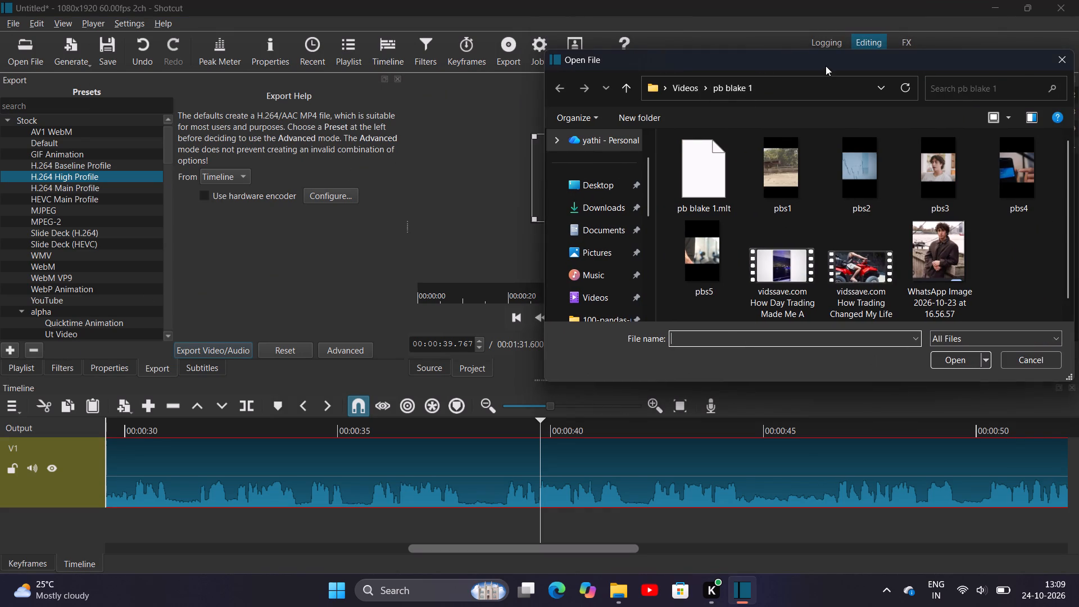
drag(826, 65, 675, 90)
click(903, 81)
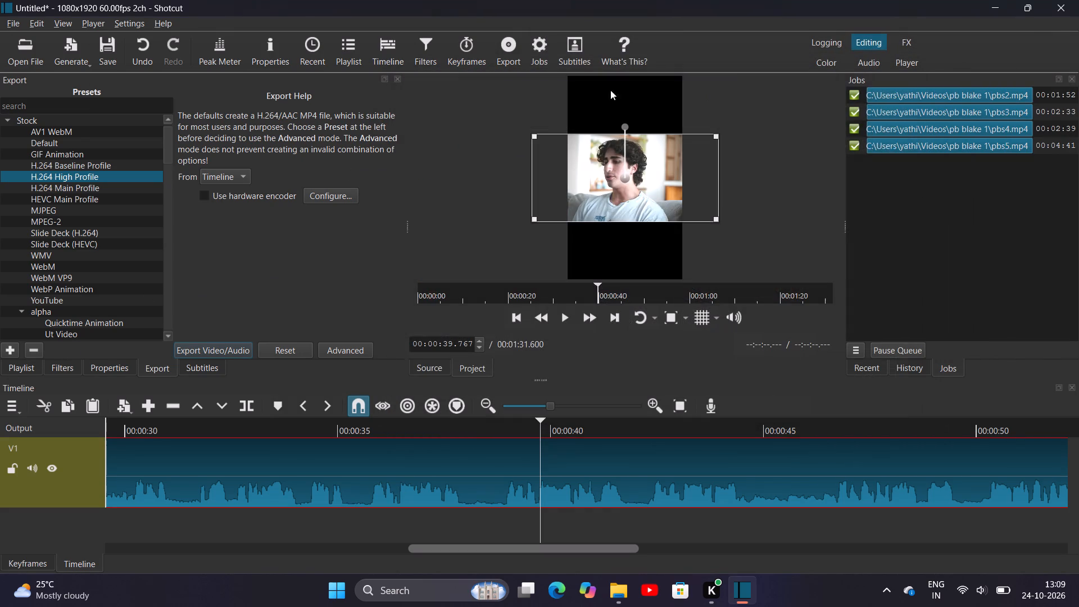
Replace the Export view with the Playlist and add the "How Day Trading Made Me A Millionaire At 21" video from File Explorer's pb blake 1 folder.
click(393, 78)
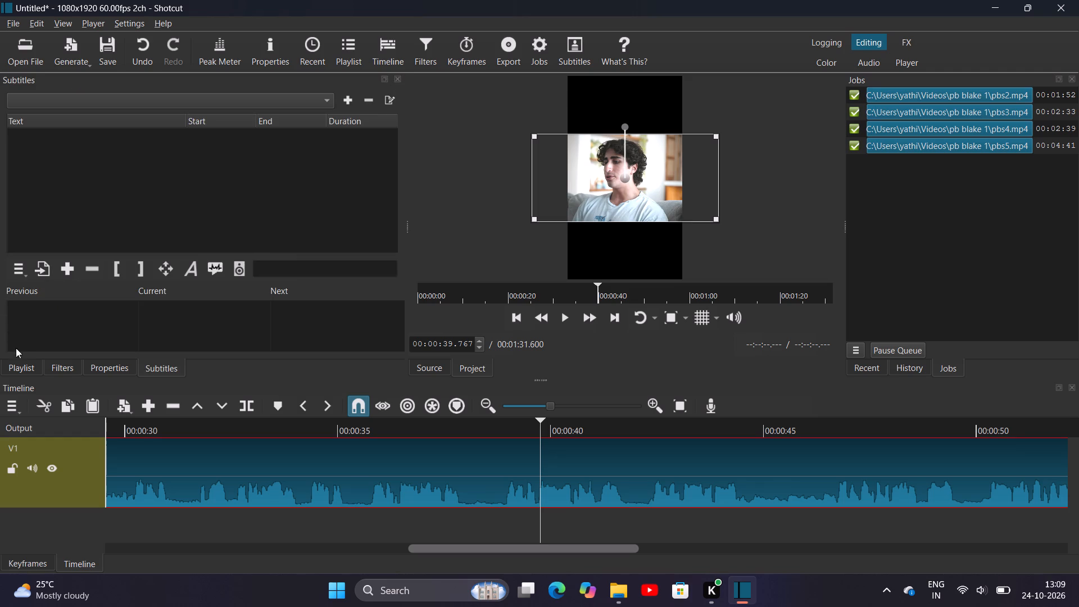
click(22, 363)
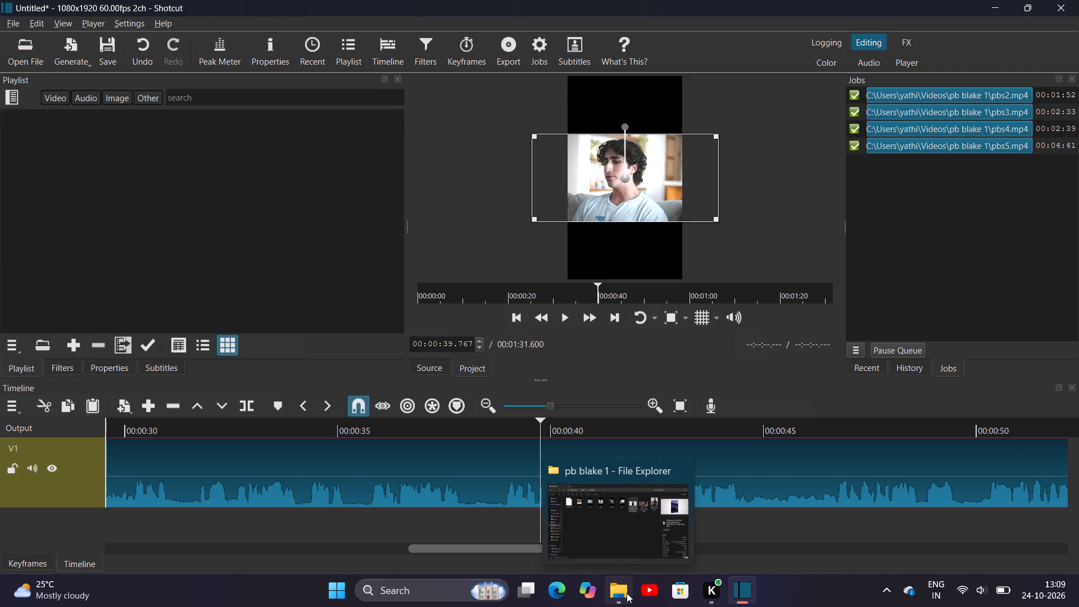
click(627, 593)
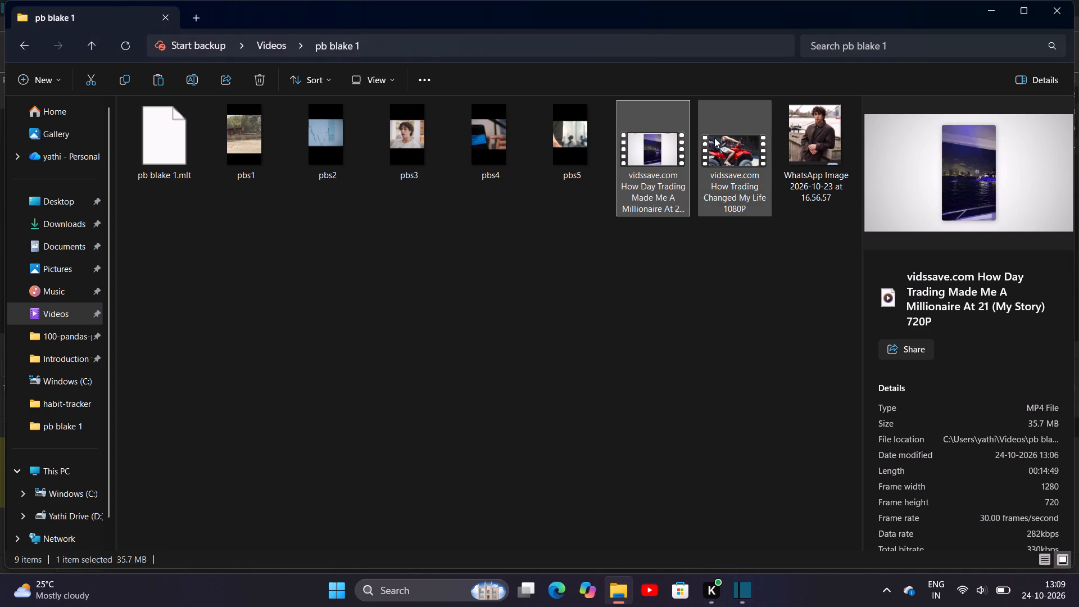
click(1028, 15)
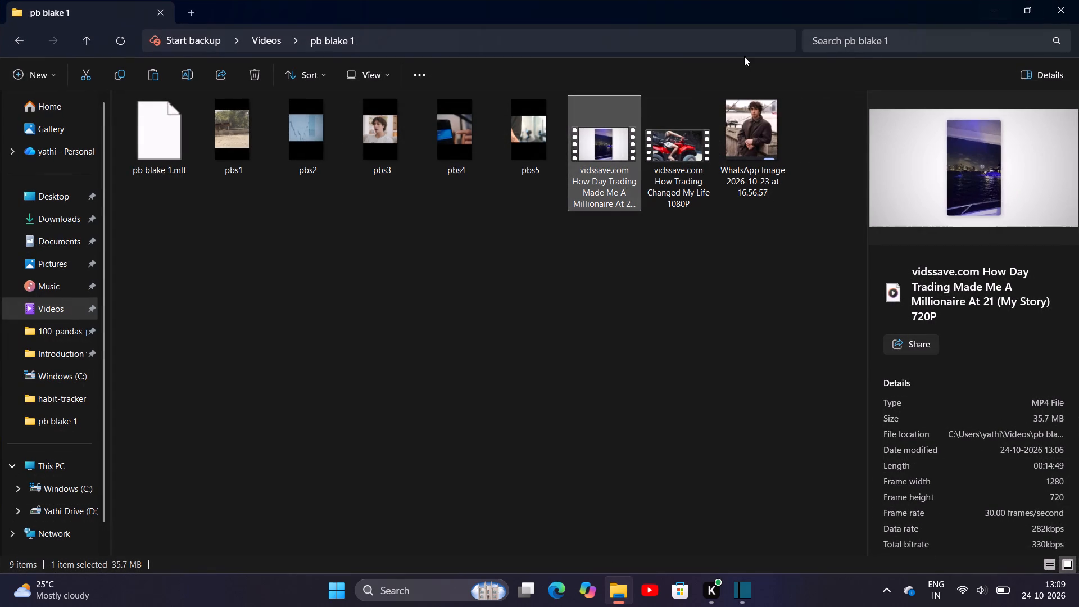
click(1024, 14)
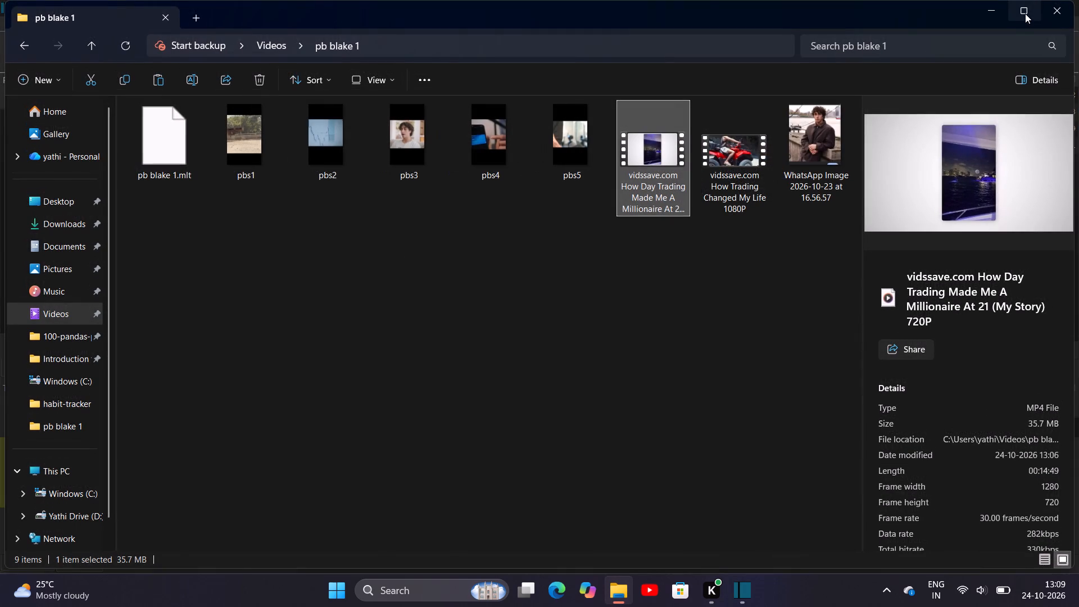
drag(428, 21, 837, 103)
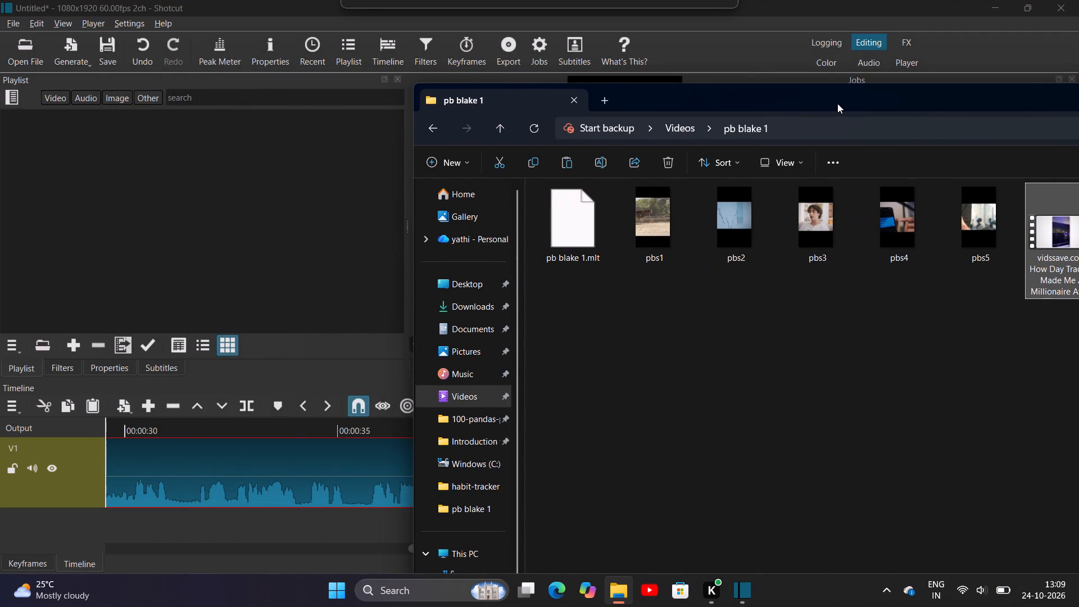
drag(837, 103, 838, 103)
drag(1049, 227, 318, 231)
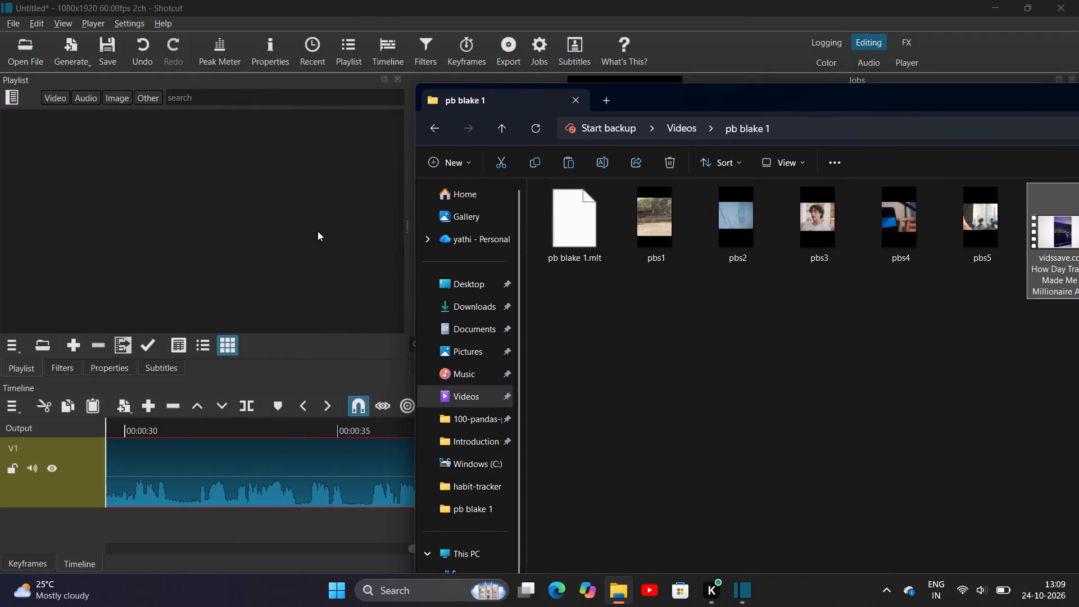
drag(318, 231, 79, 176)
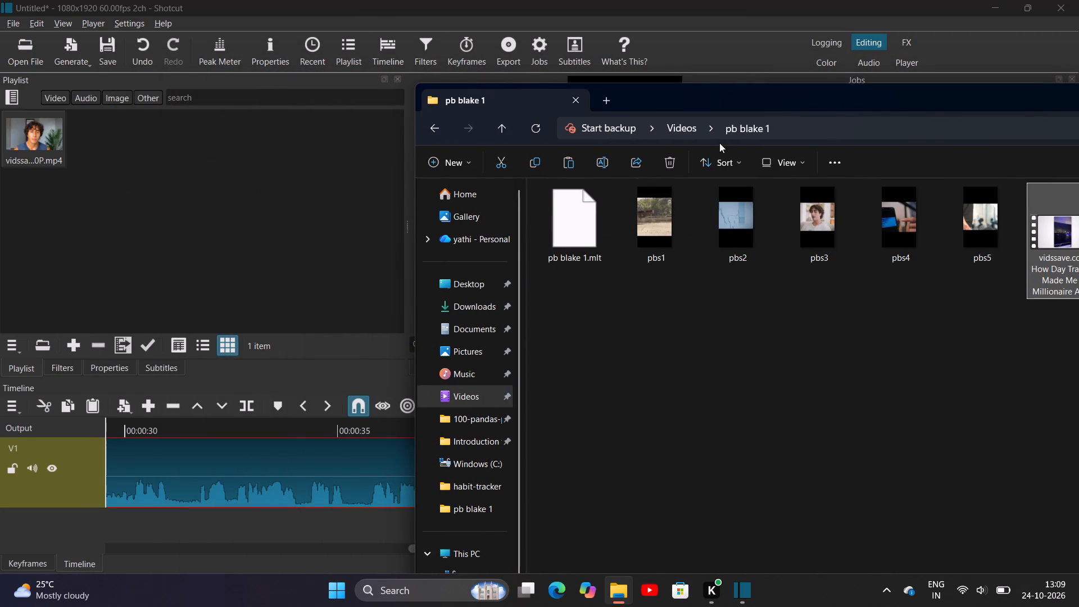
drag(878, 97, 430, 120)
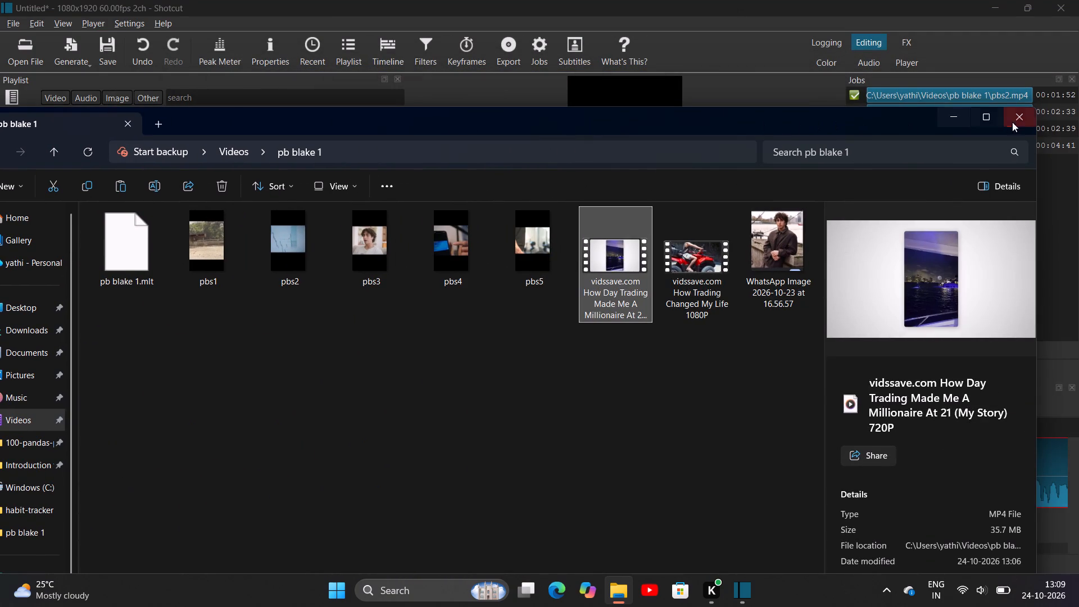
click(982, 118)
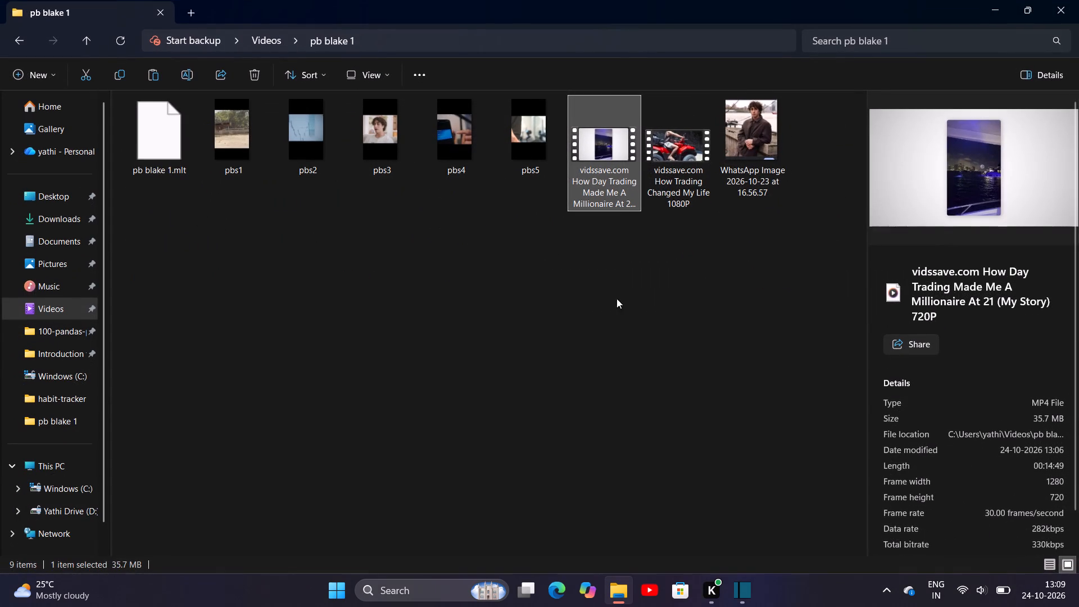
click(511, 248)
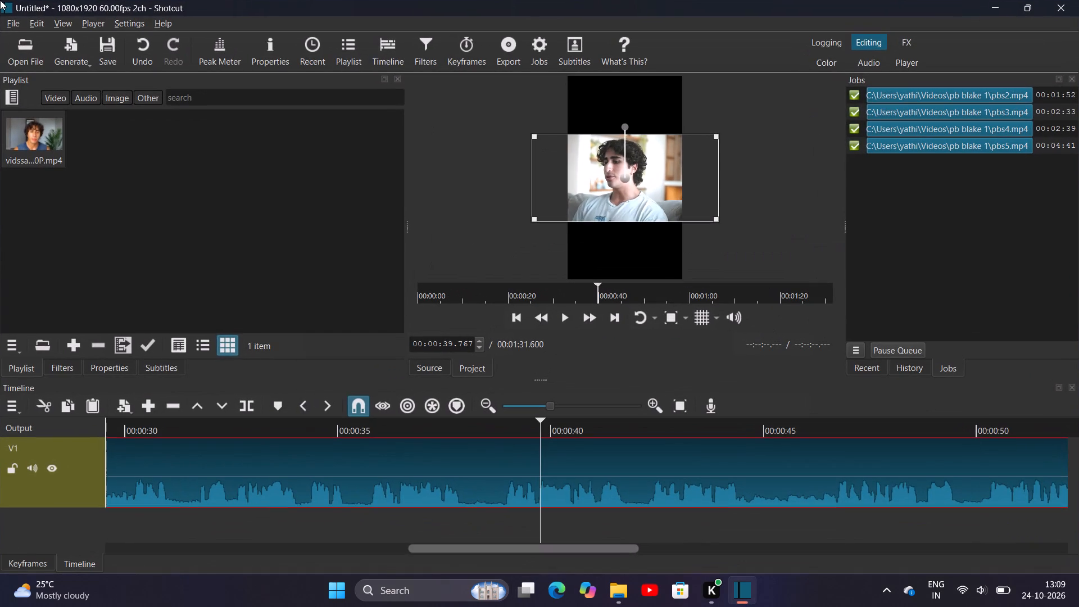
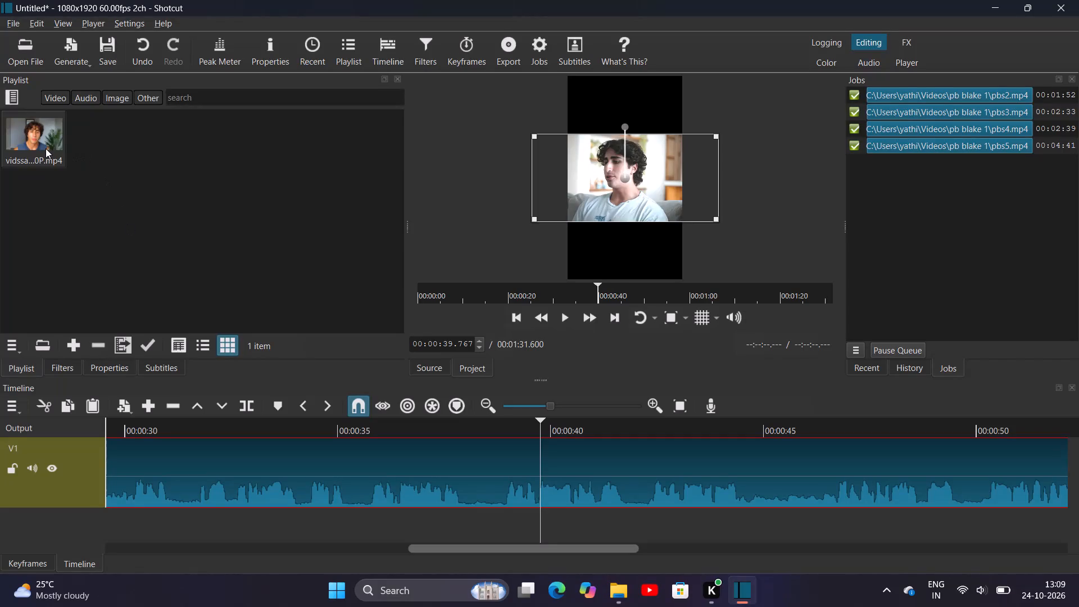
Open the "How Day Trading Made Me A Millionaire At 21" video from the playlist and preview its opening seconds.
double_click(46, 148)
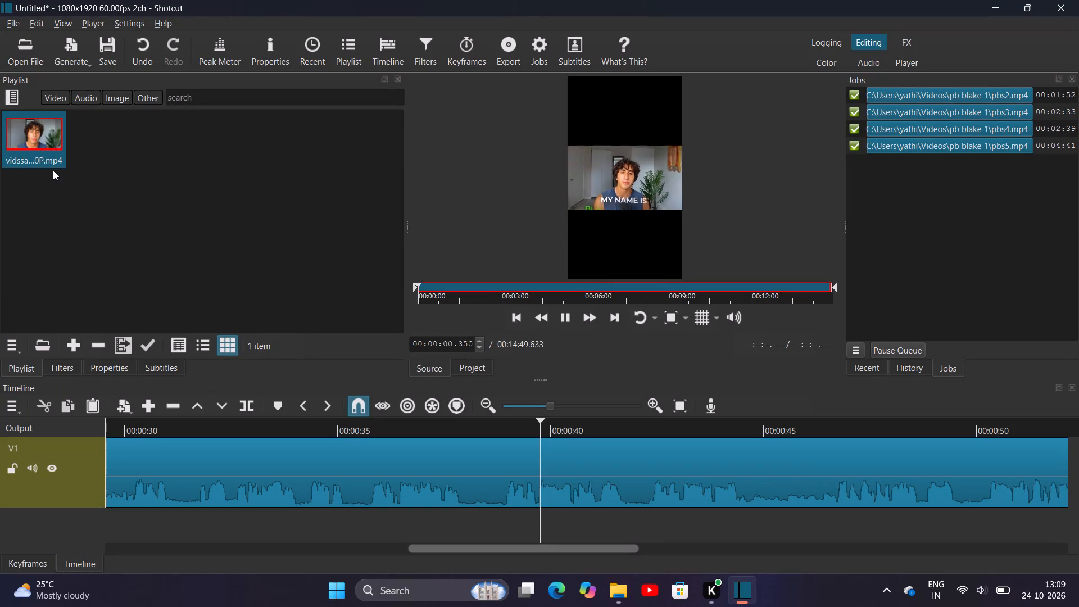
click(133, 170)
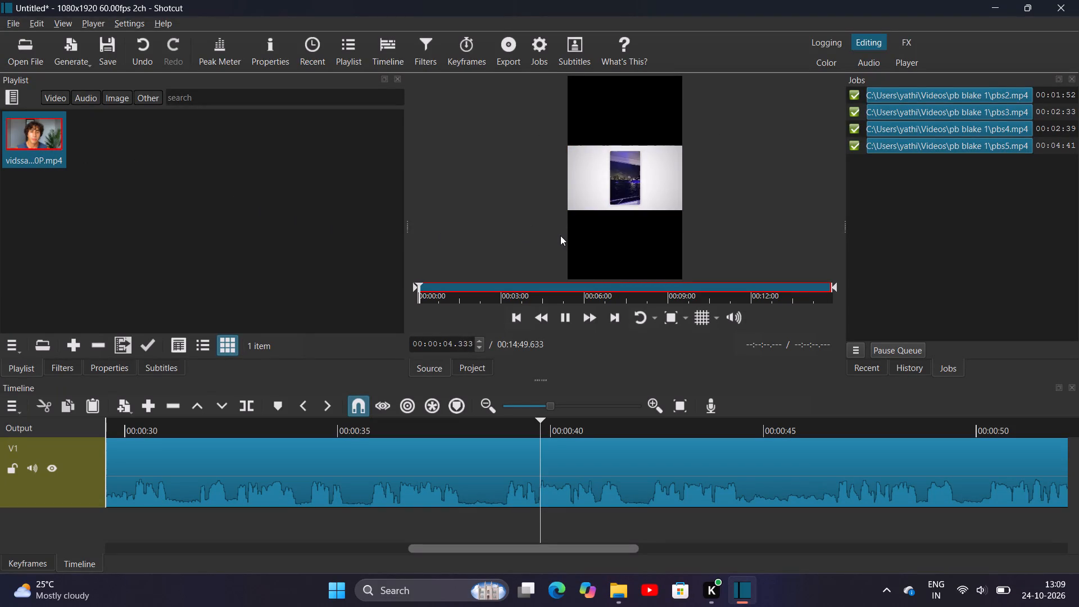
key(space)
drag(55, 137, 220, 360)
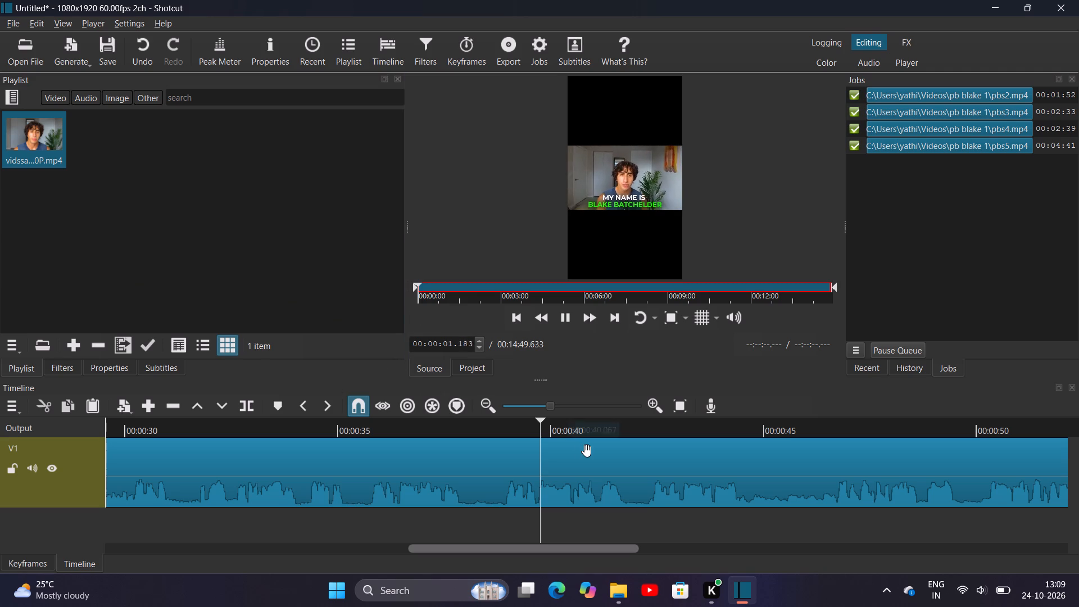
key(space)
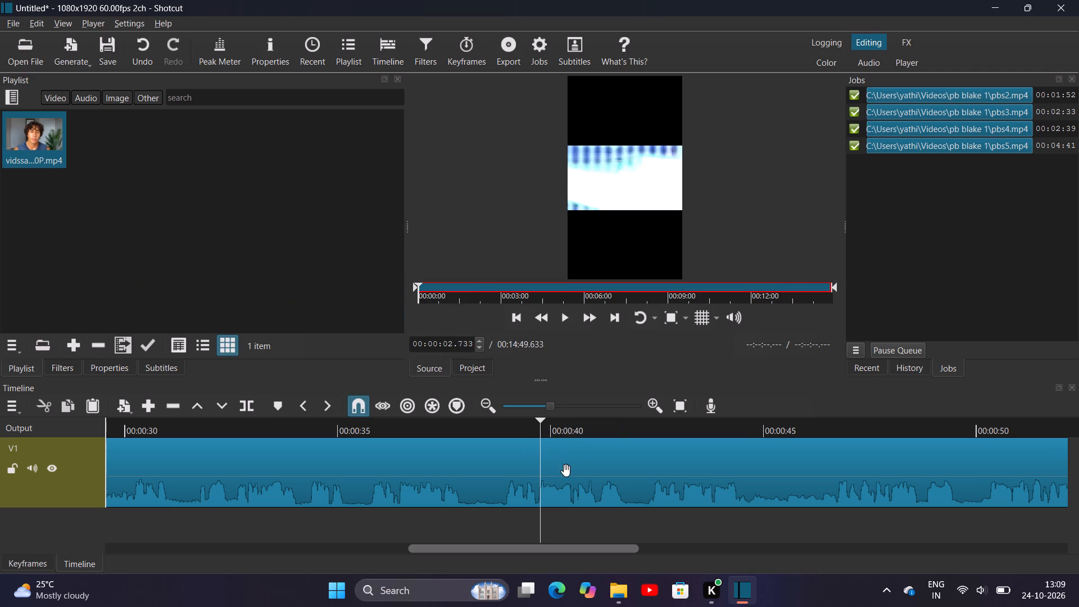
Remove the previous project's clip from track V1 on the timeline.
right_click(566, 470)
click(628, 194)
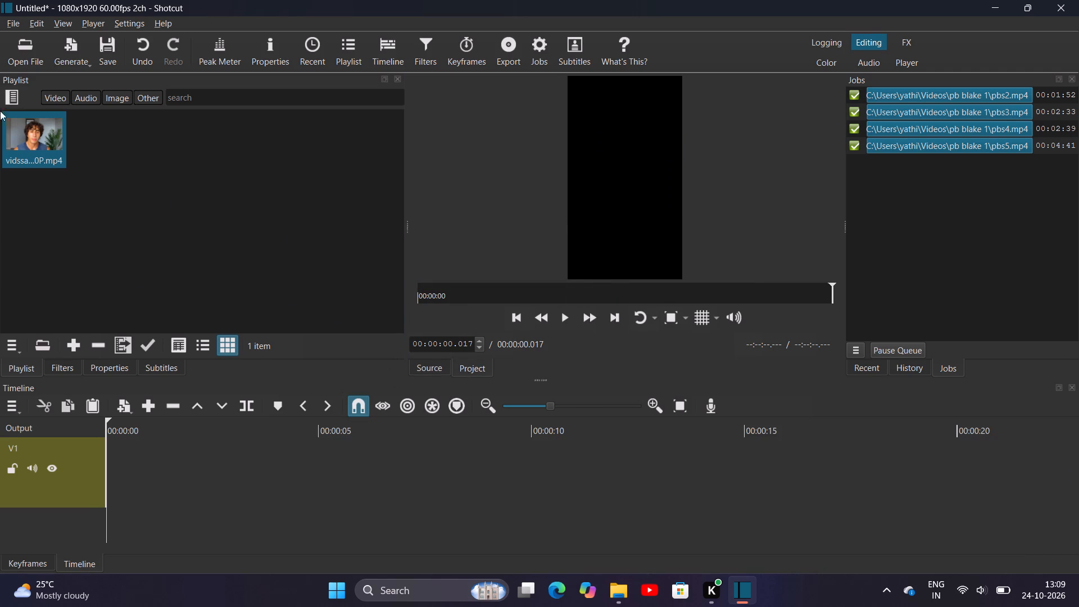
Place the "How Day Trading Made Me A Millionaire At 21" video on track V1, starting at 00:00:00.
drag(56, 141, 163, 375)
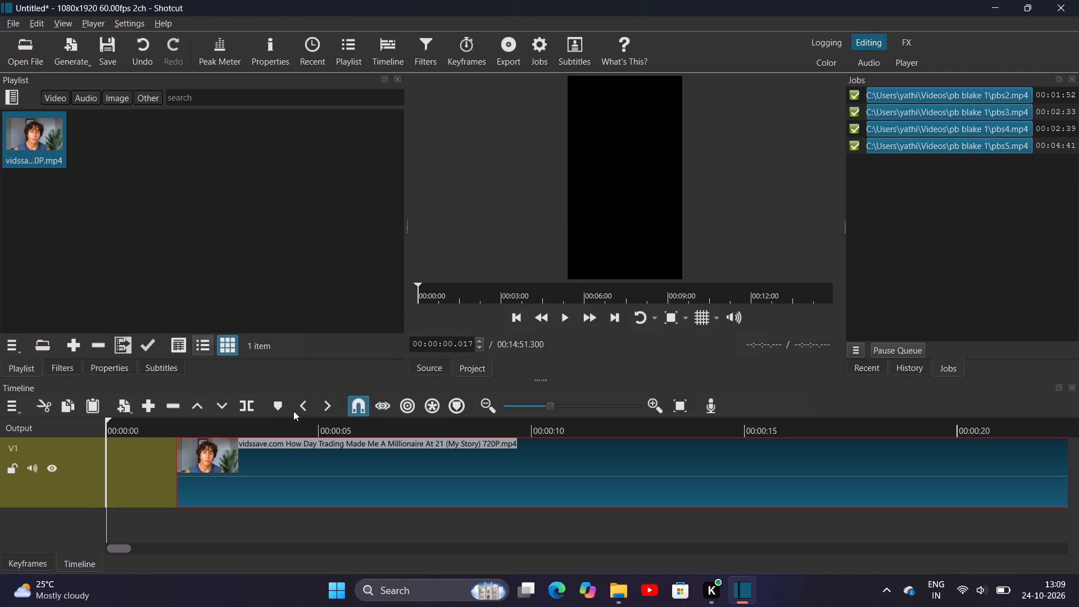
drag(348, 495, 252, 488)
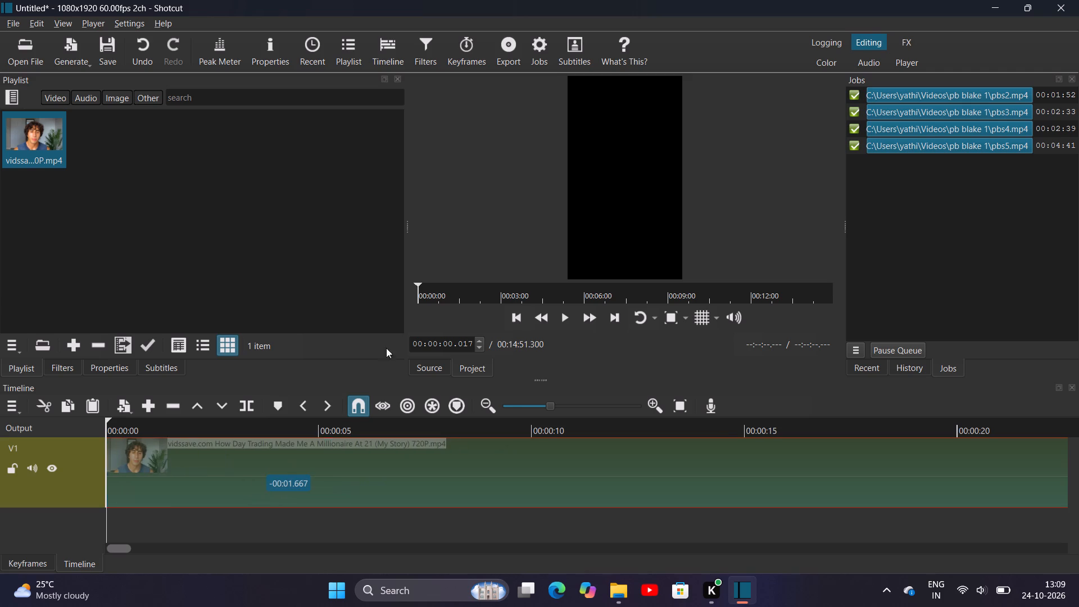
Play the new video on the timeline from its beginning to review the opening section.
key(space)
key(space)
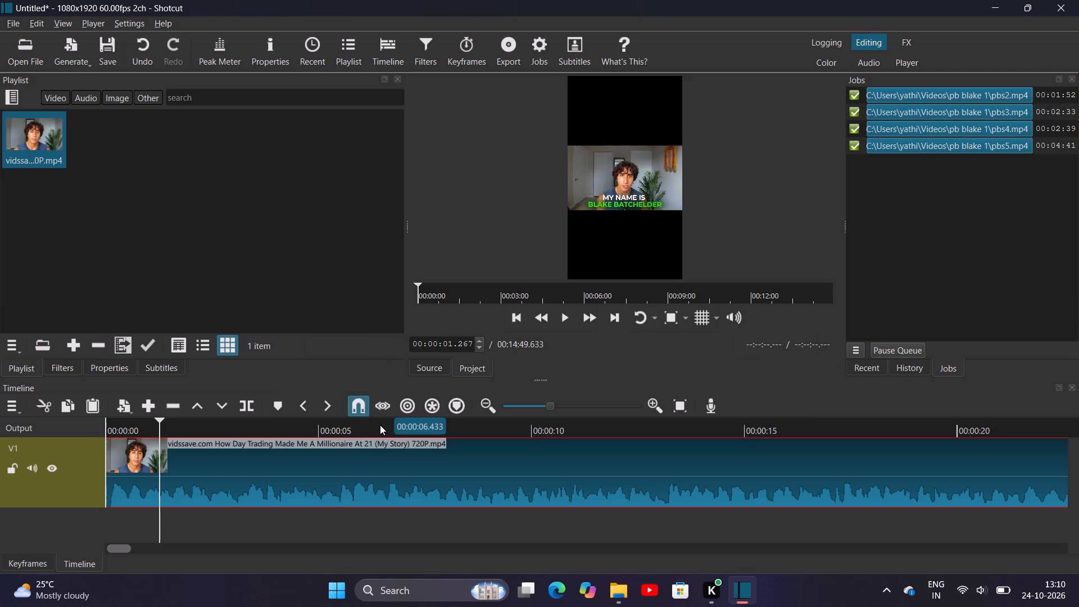
click(572, 243)
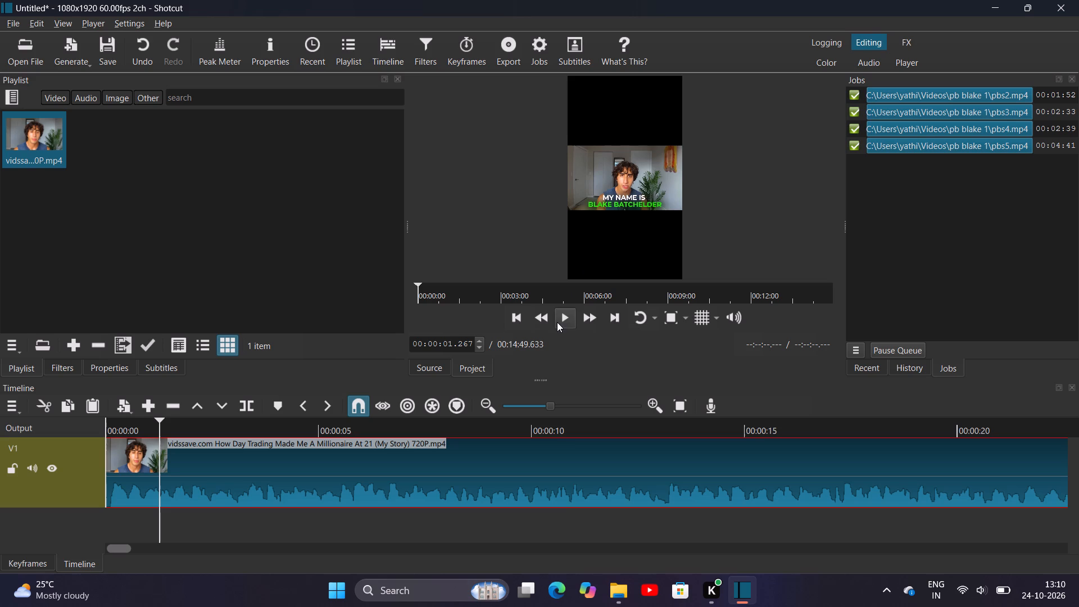
key(space)
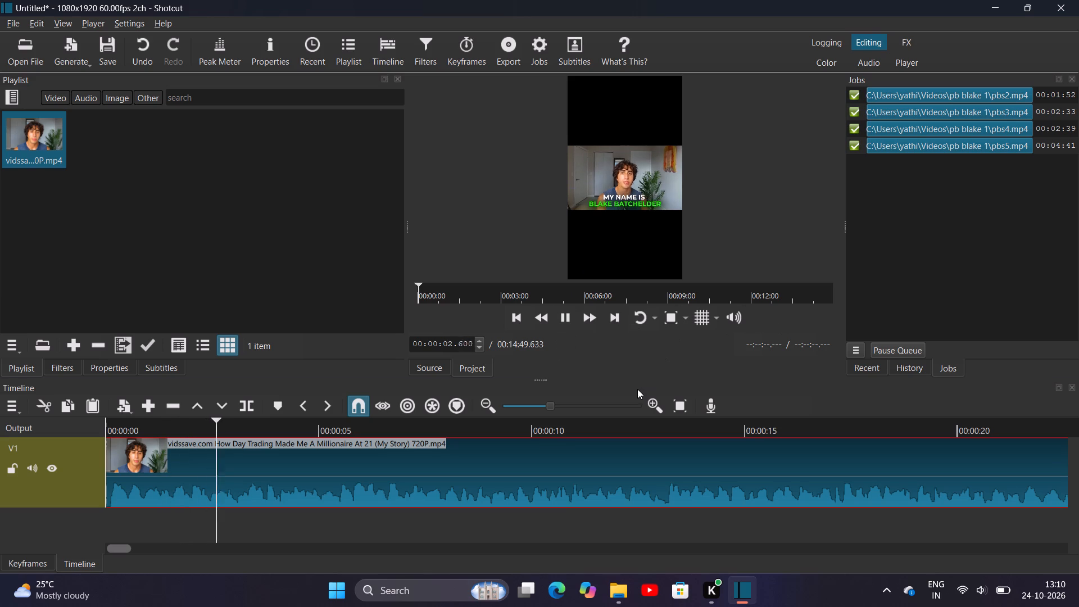
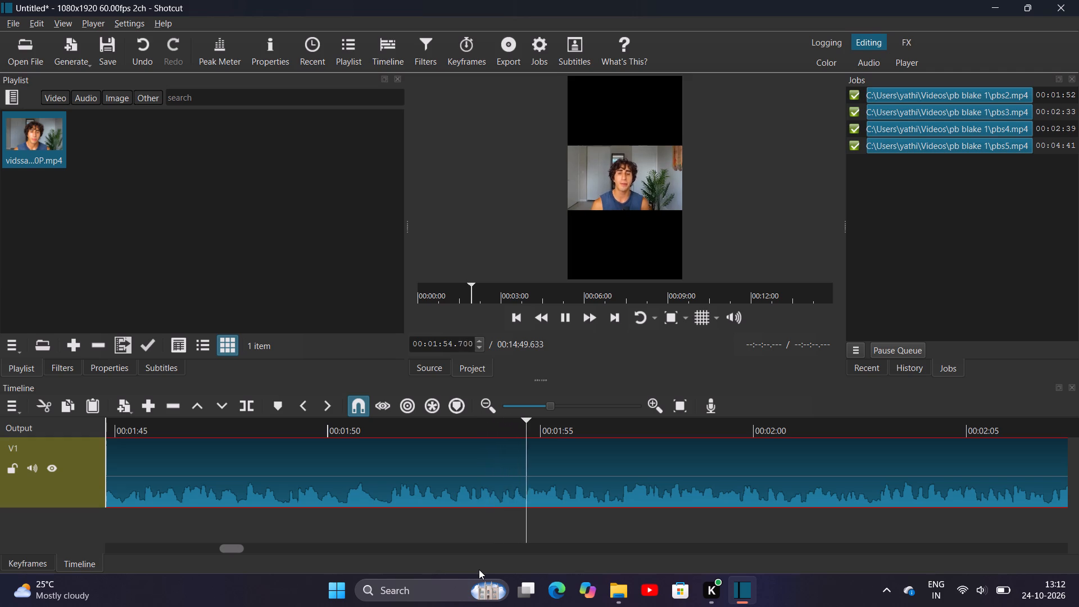
Pause the timeline playback of the day trading video at about 00:01:56.
key(space)
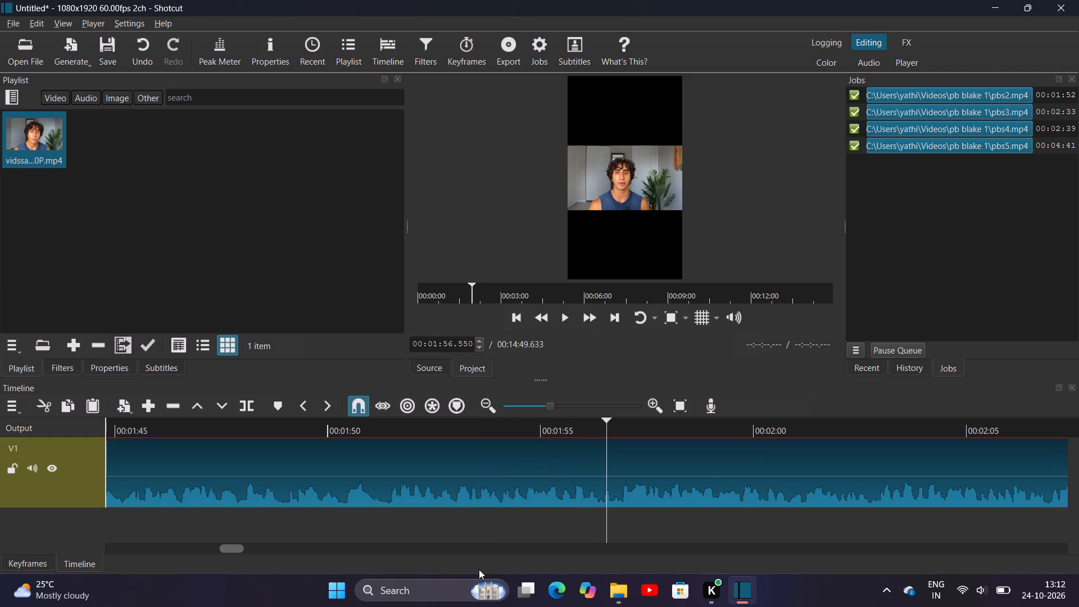
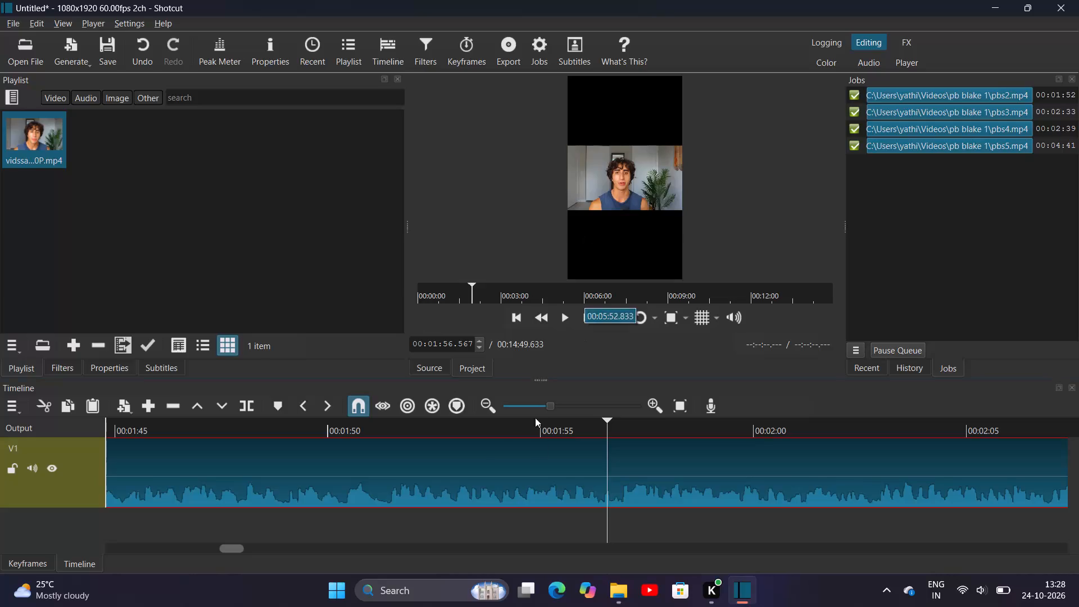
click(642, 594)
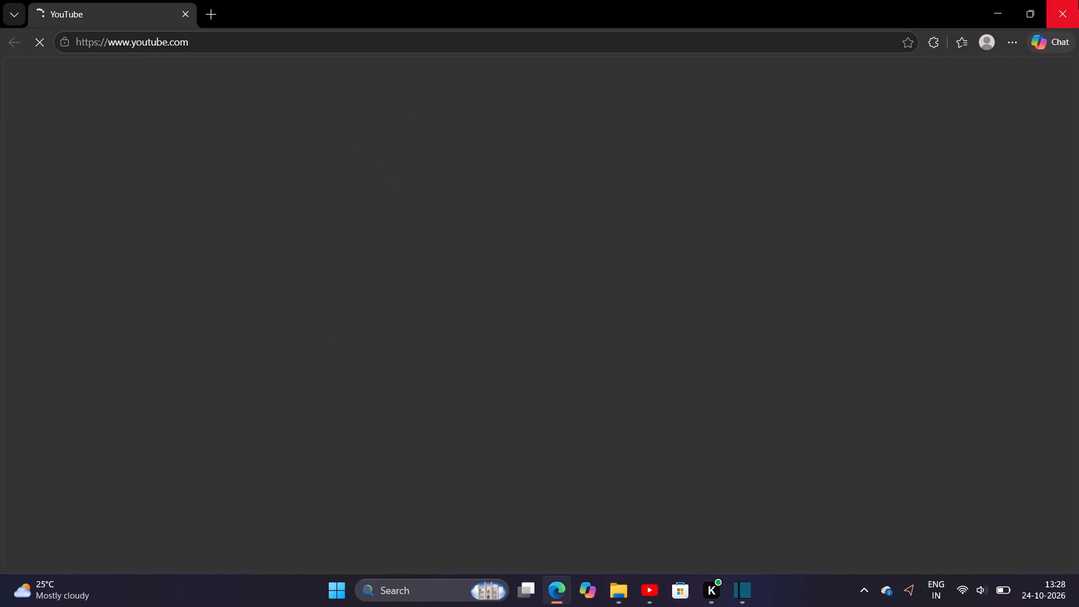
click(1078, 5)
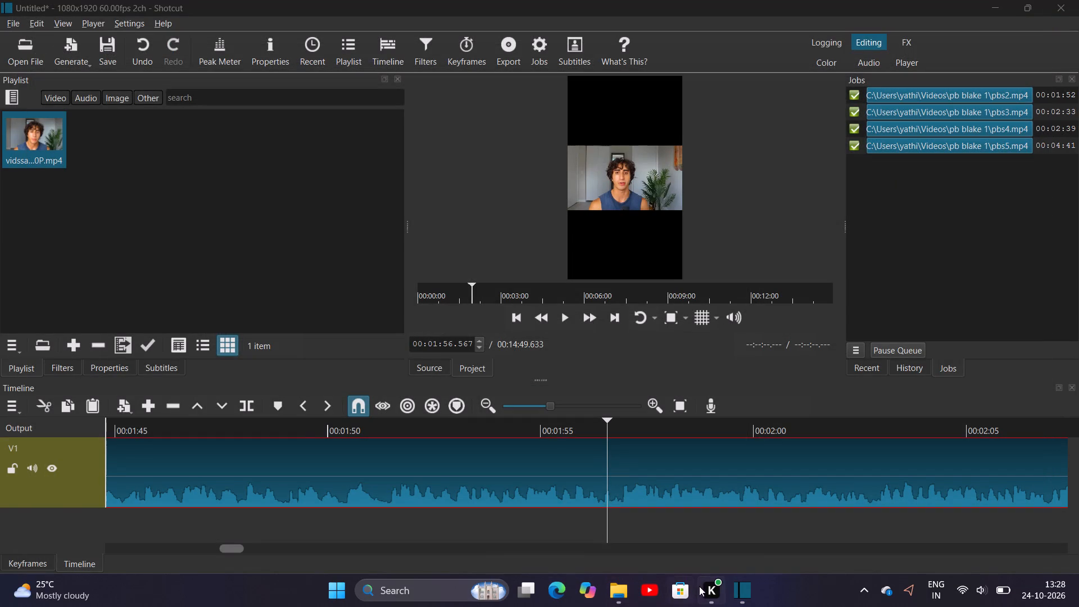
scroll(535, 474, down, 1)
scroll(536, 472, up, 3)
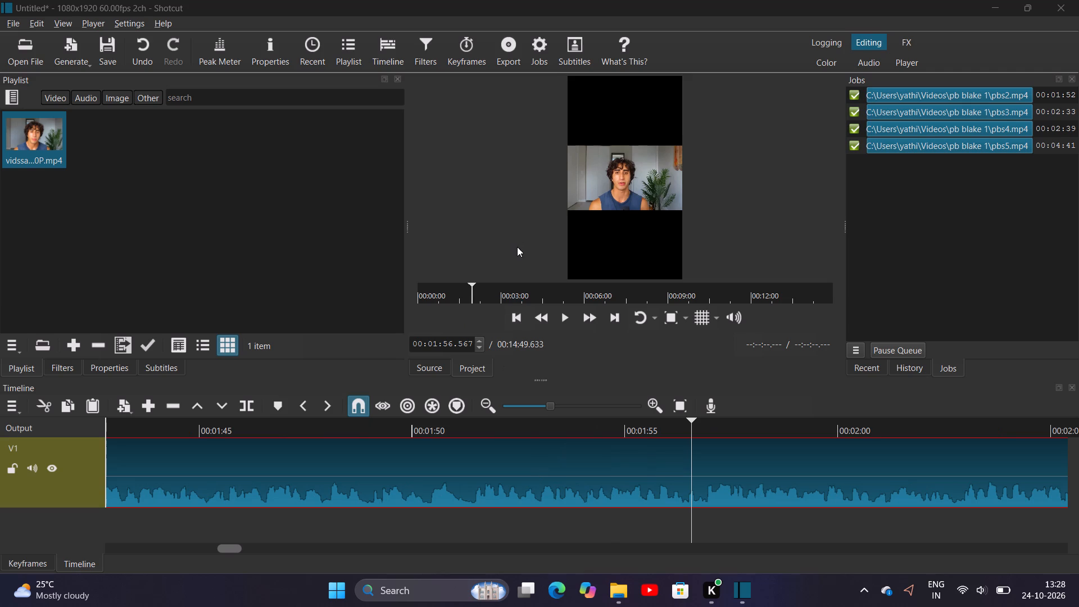